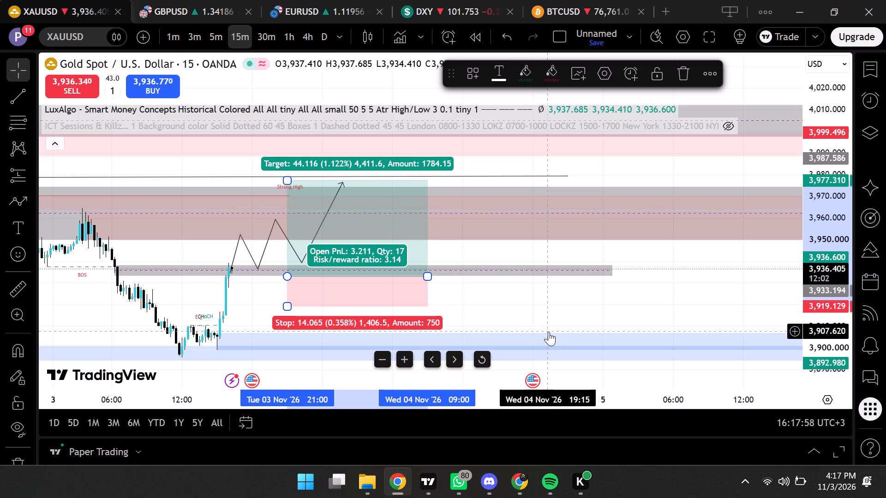
Move the XAUUSD long position up to an entry of about 3,941.8 and tighten its stop to about 3,935.4.
left_click_drag(323, 247, 327, 236)
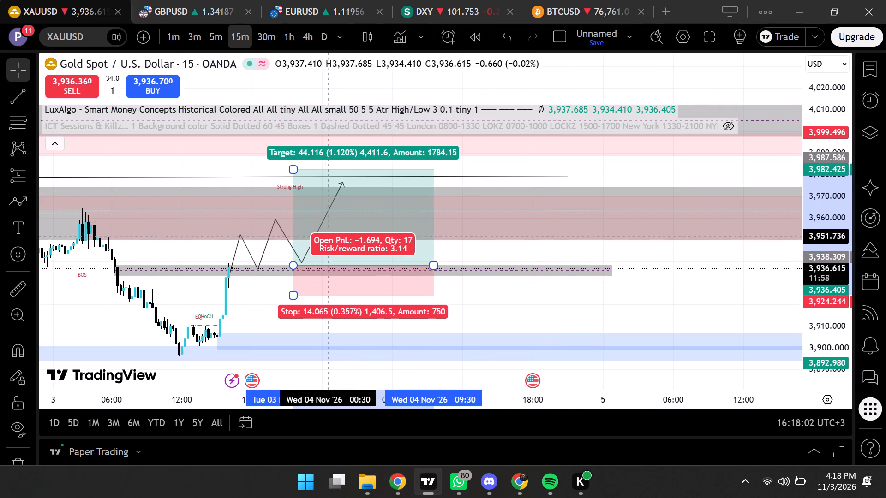
left_click_drag(327, 236, 333, 229)
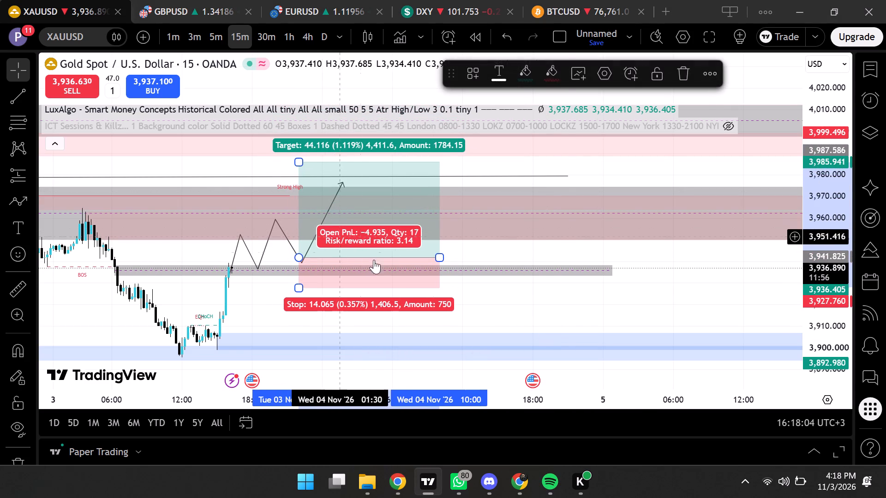
left_click(580, 362)
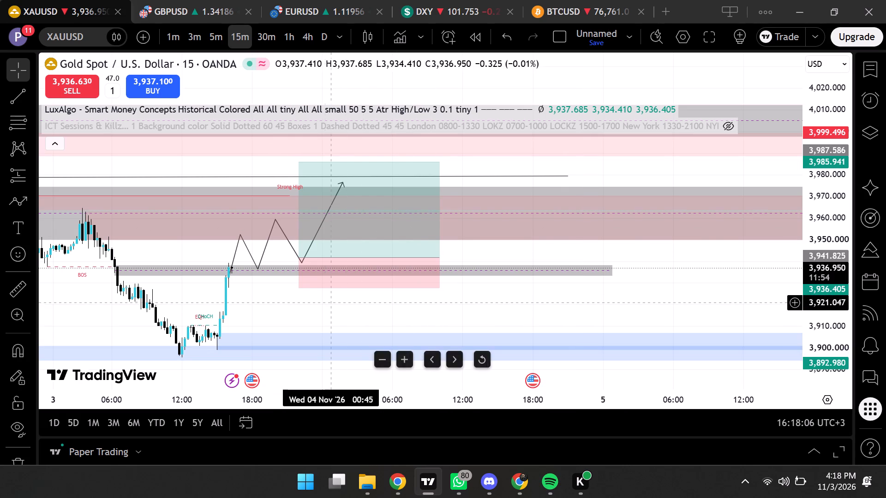
left_click_drag(299, 289, 300, 271)
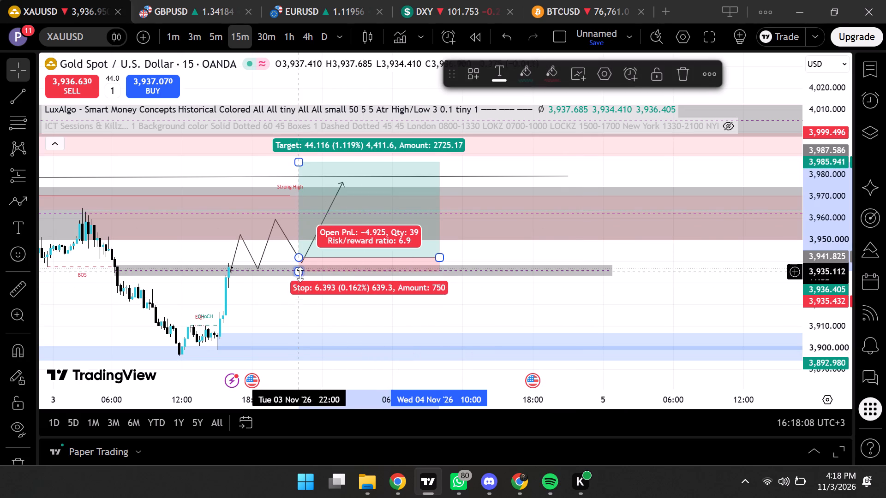
left_click(303, 292)
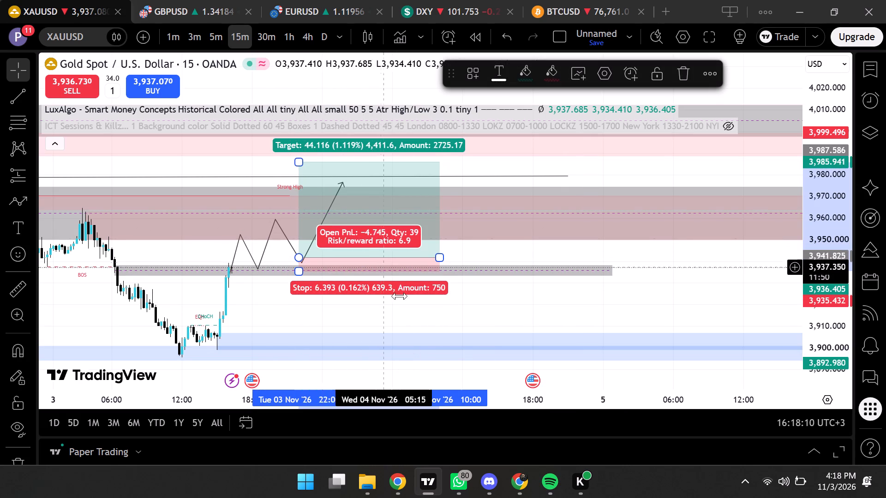
left_click(309, 315)
Adjust the long position's entry to about 3,942.1 and move its start to Wed 04 Nov 01:15.
scroll(309, 315, "right", 1)
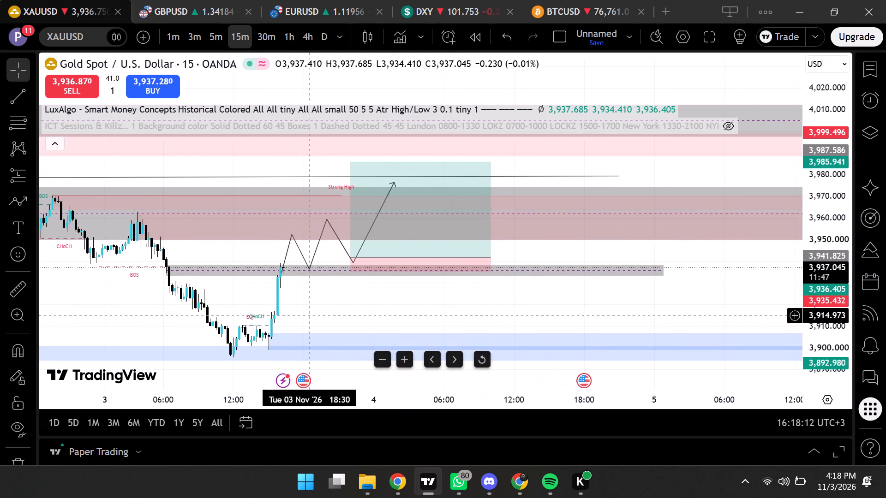
scroll(309, 315, "down", 1)
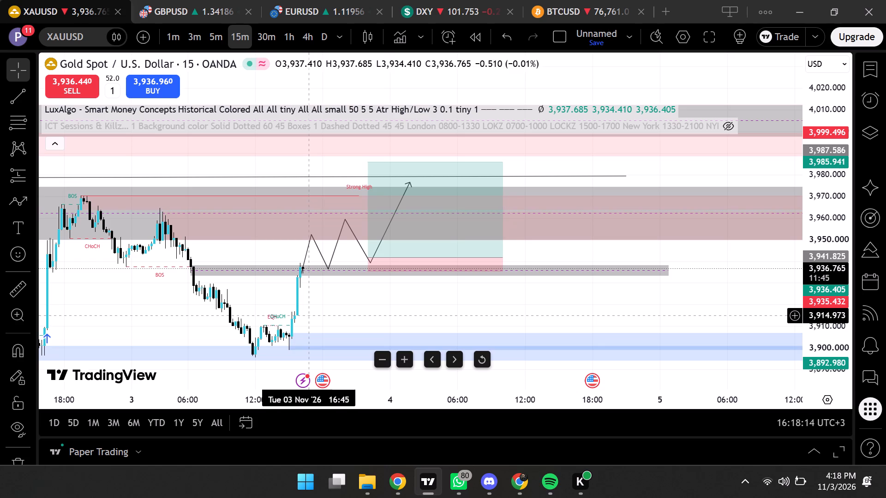
left_click_drag(312, 310, 329, 294)
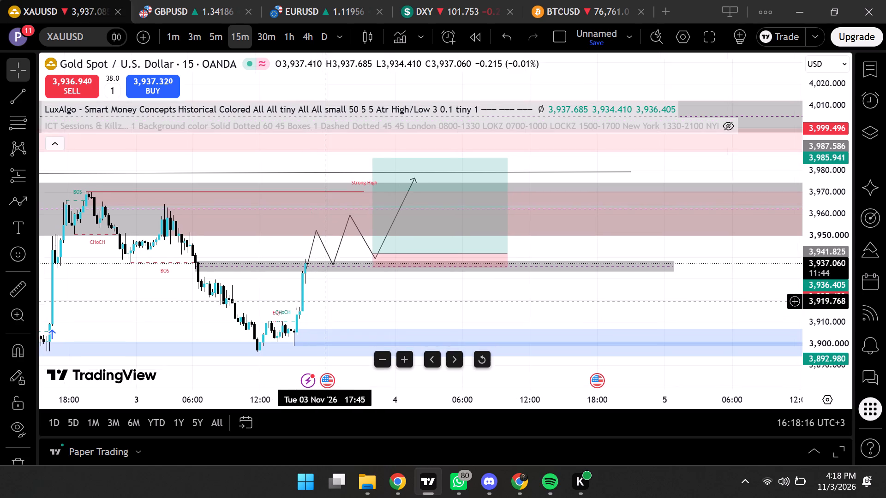
left_click_drag(329, 294, 330, 278)
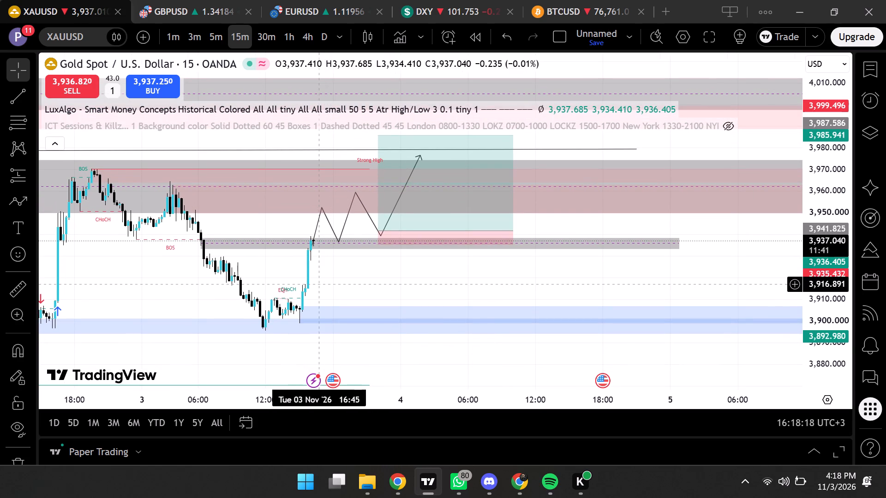
scroll(318, 285, "down", 1)
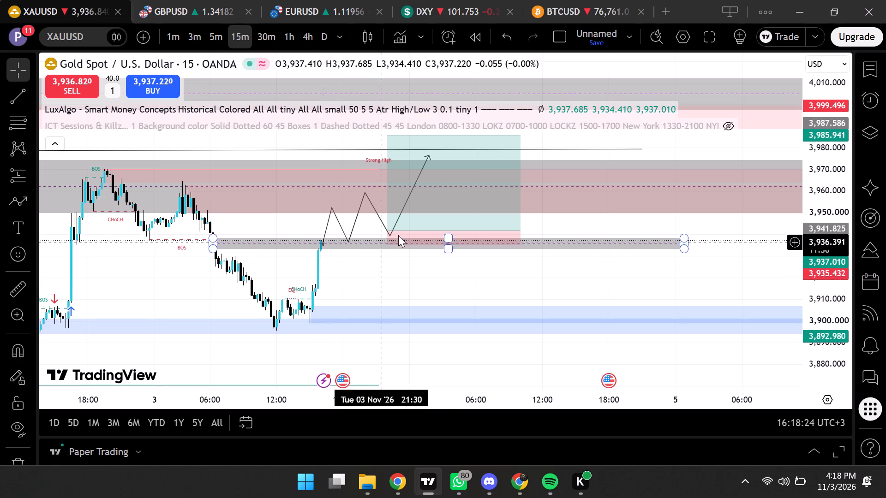
left_click_drag(387, 231, 372, 218)
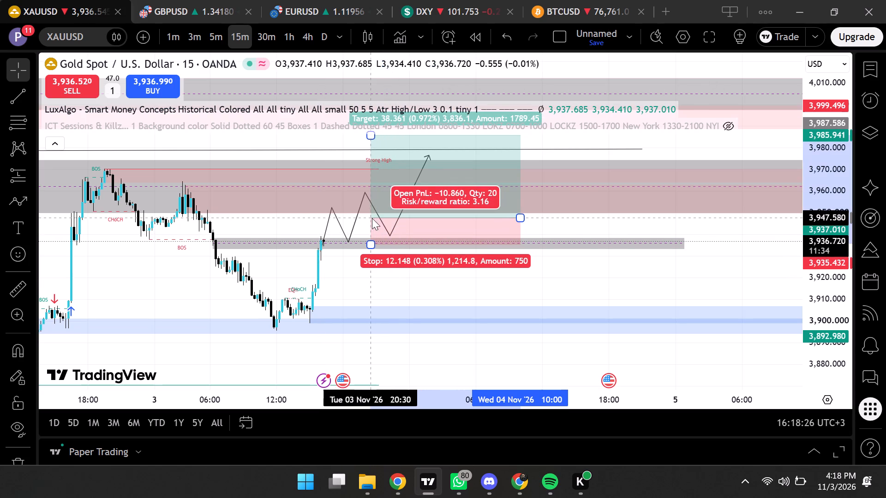
left_click_drag(372, 218, 425, 230)
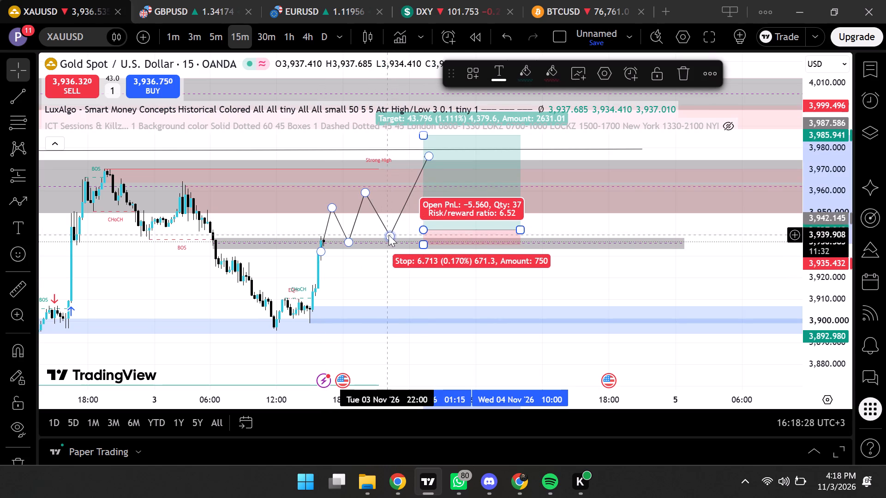
Raise the projected price path's last low to about 3,943 at 21:15 and shift its second peak to around 20:15.
left_click_drag(389, 235, 380, 229)
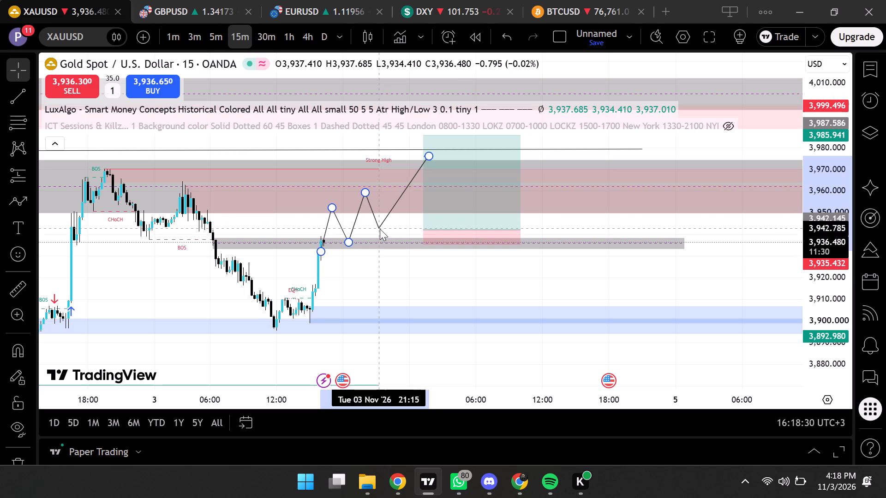
left_click_drag(380, 229, 379, 226)
left_click_drag(365, 191, 368, 194)
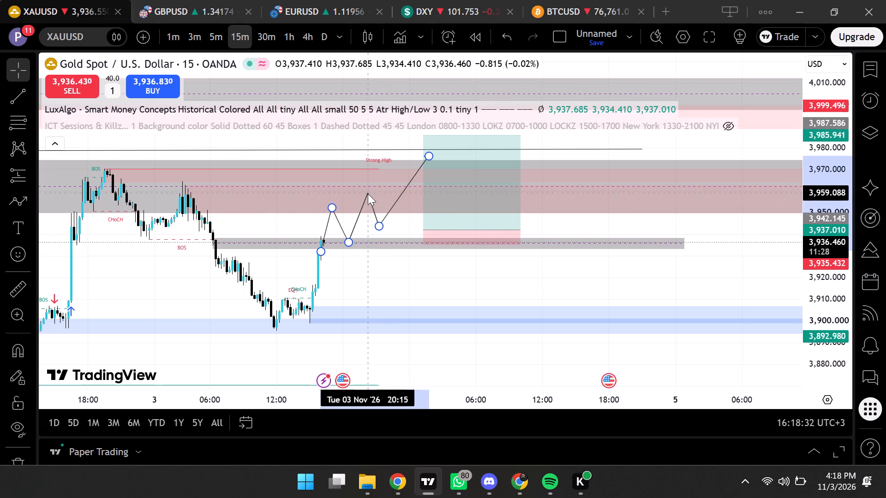
left_click_drag(368, 194, 367, 196)
Move the long position earlier to start around Tue 03 Nov 18:15, with its entry at about 3,940.9.
left_click_drag(479, 210, 425, 206)
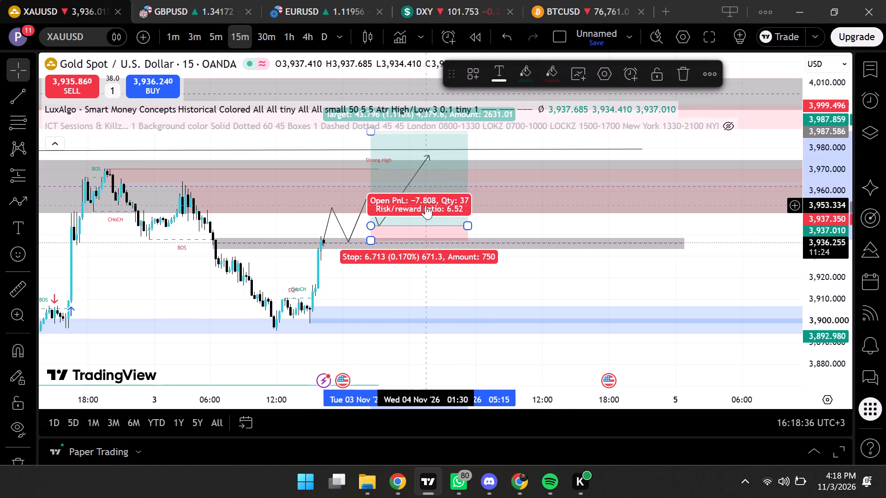
left_click_drag(425, 207, 407, 210)
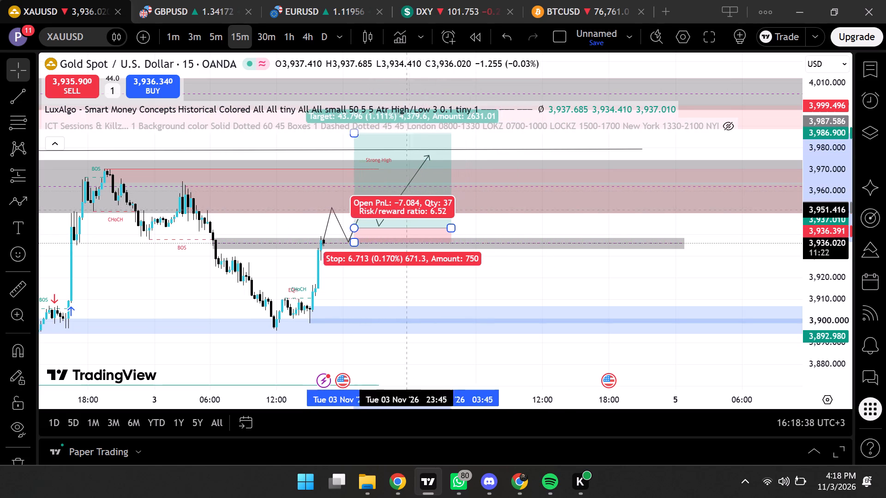
left_click_drag(407, 210, 400, 215)
left_click(525, 227)
Switch the gold chart to the 5-minute timeframe.
scroll(525, 227, "right", 1)
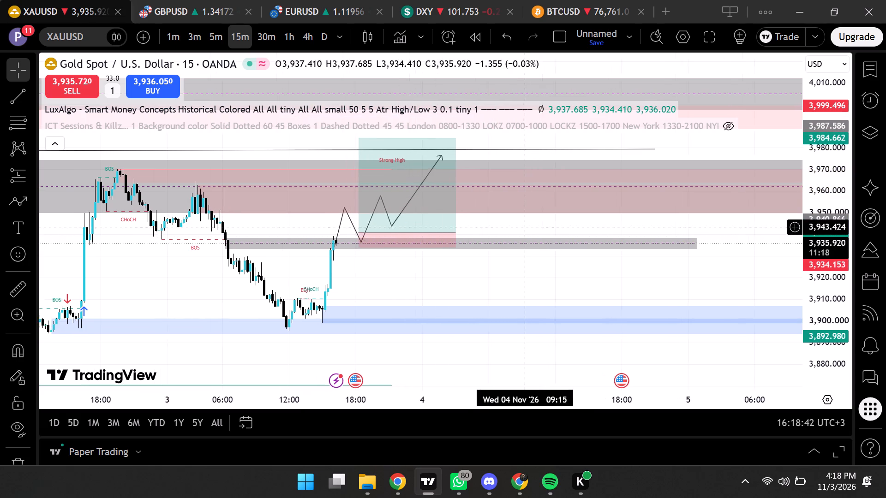
scroll(525, 227, "right", 1)
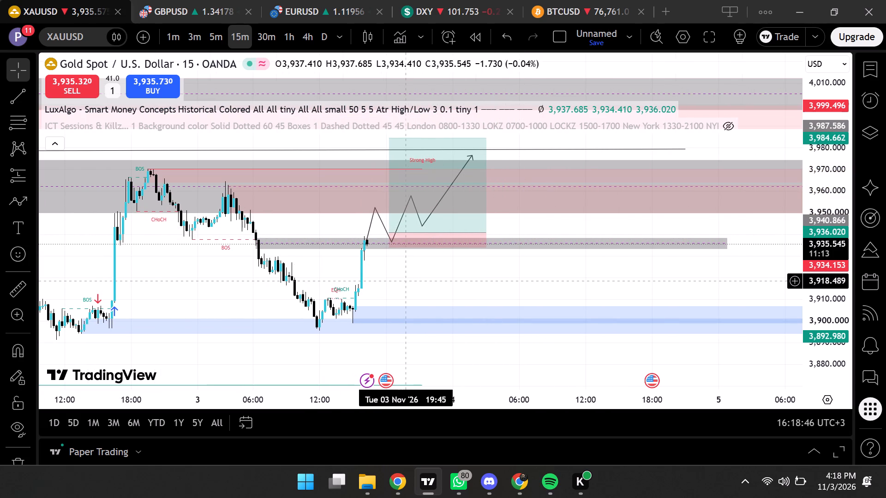
left_click(213, 34)
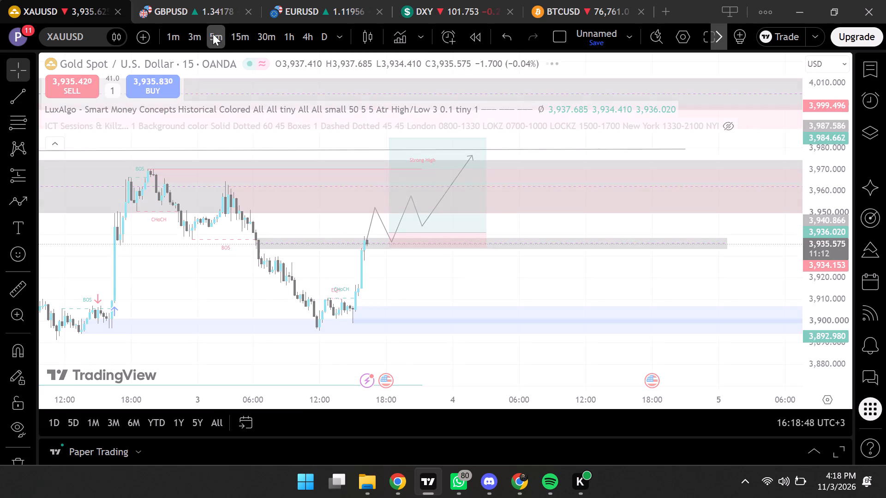
Examine the 5-minute price structure around the grey zone near 3,936, the blue zones below and the planned long trade.
scroll(396, 234, "left", 8)
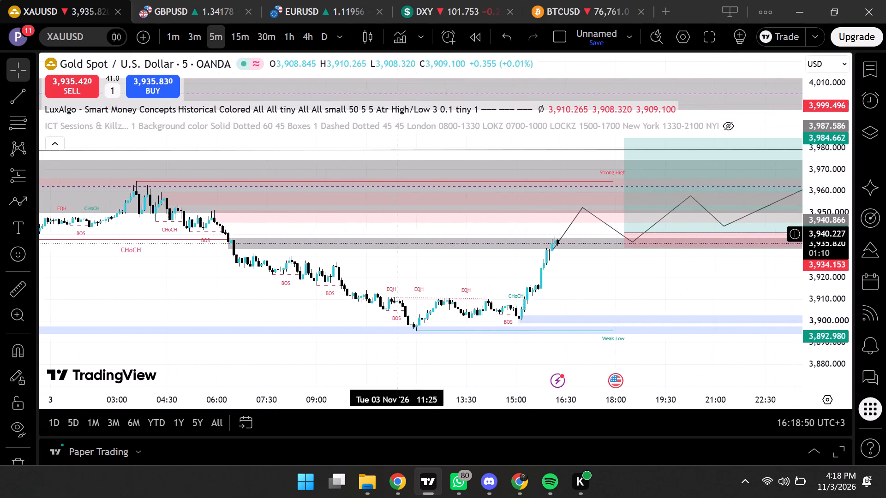
scroll(396, 234, "left", 3)
scroll(396, 234, "down", 6)
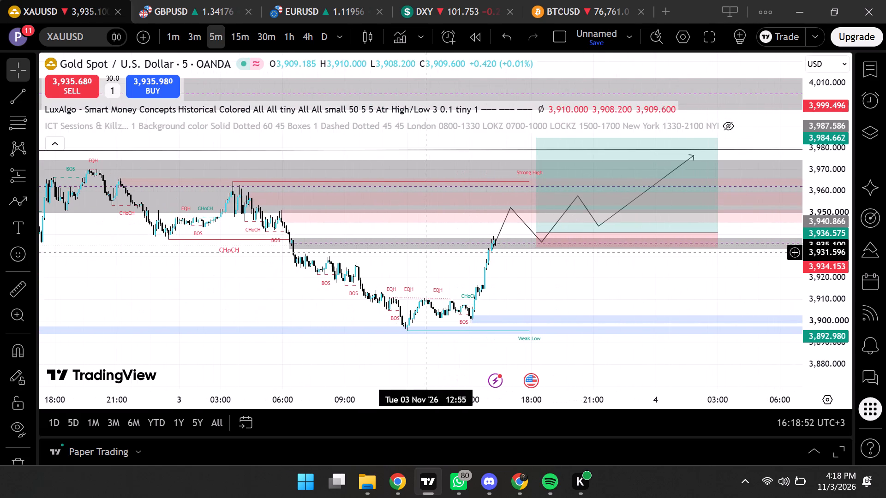
scroll(822, 268, "up", 2)
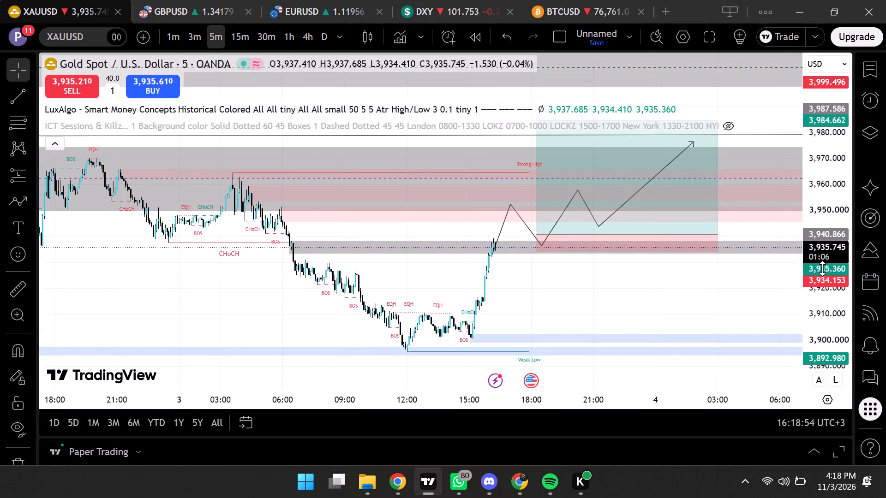
left_click_drag(399, 222, 376, 201)
scroll(376, 201, "up", 1)
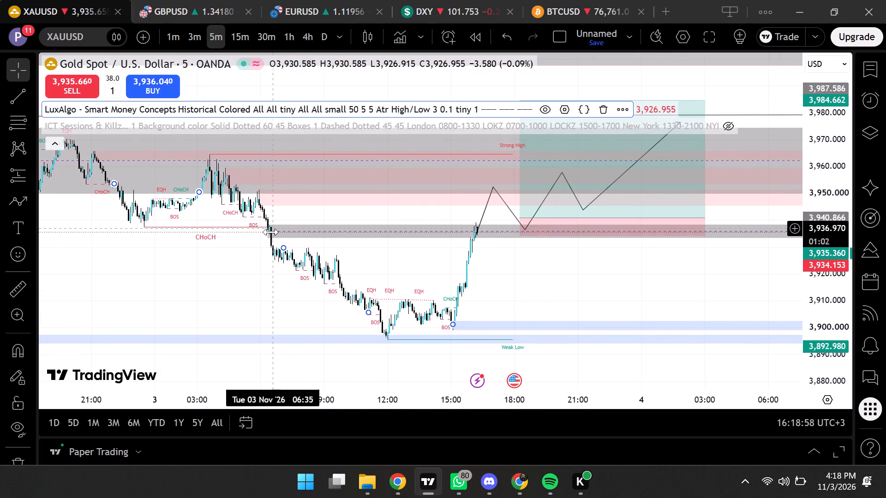
left_click(269, 240)
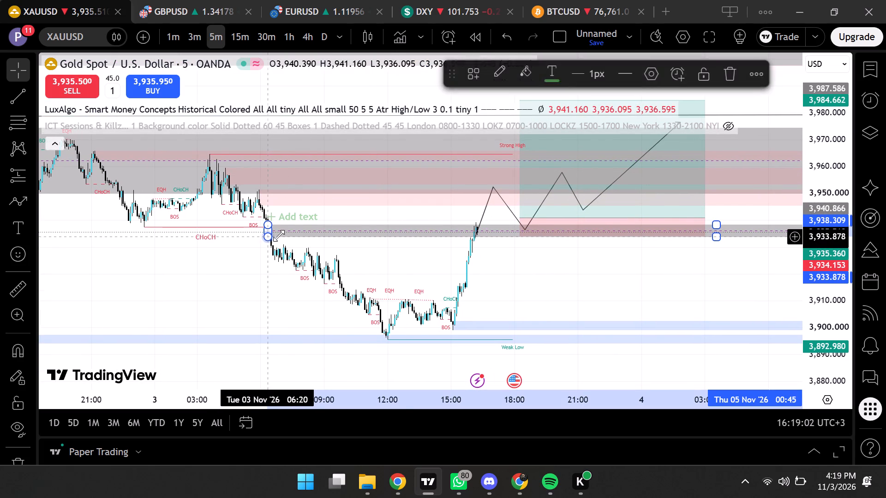
left_click(362, 203)
scroll(362, 203, "up", 1)
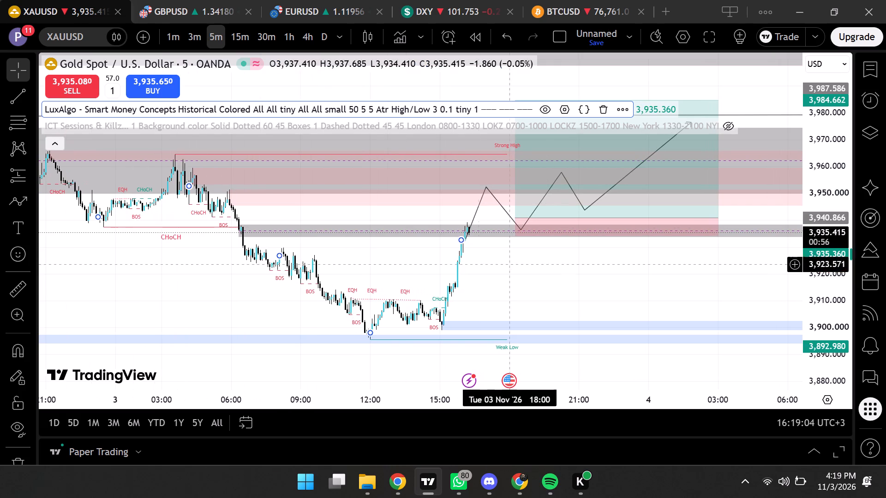
left_click(555, 276)
left_click_drag(567, 281, 538, 305)
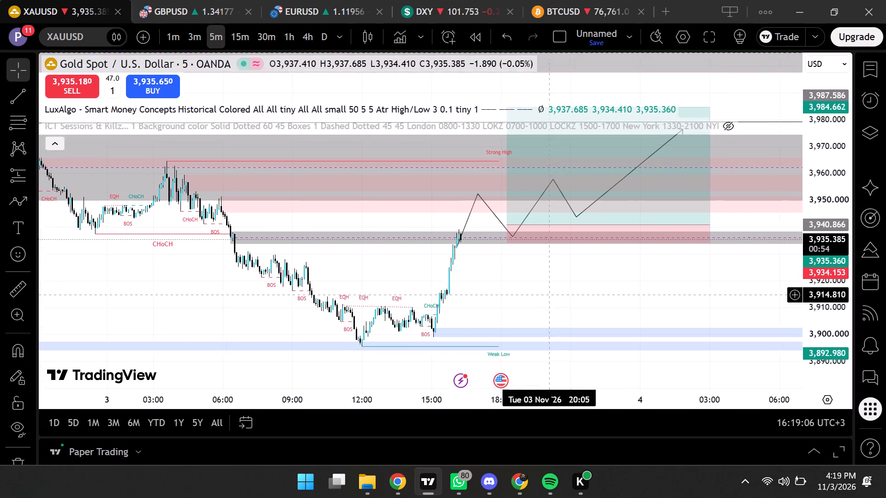
left_click_drag(538, 305, 531, 319)
scroll(531, 319, "down", 1)
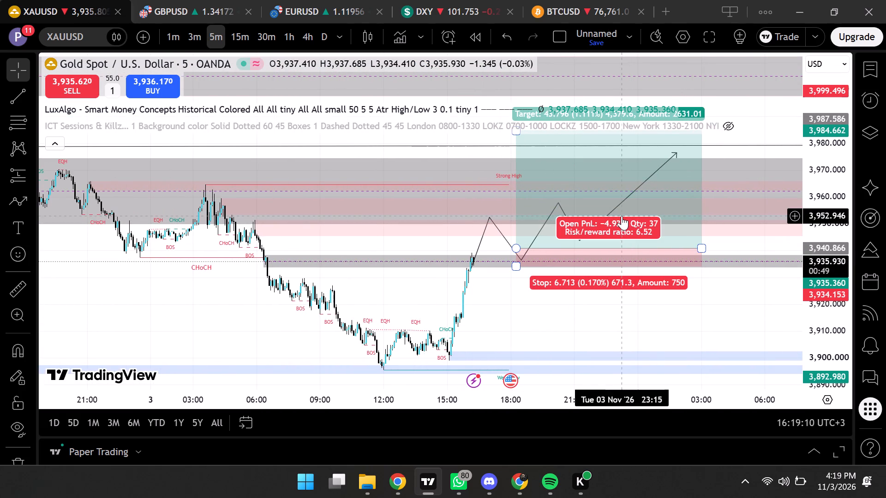
Compress the projected price path, moving its arrow tip to about 3,978, second peak to about 3,960 and last low to about 3,944.
left_click_drag(676, 151, 627, 155)
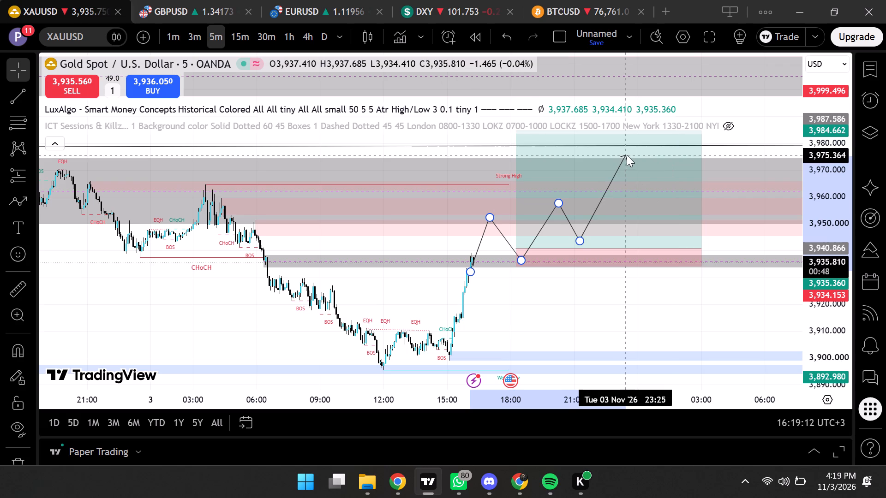
left_click_drag(627, 155, 616, 148)
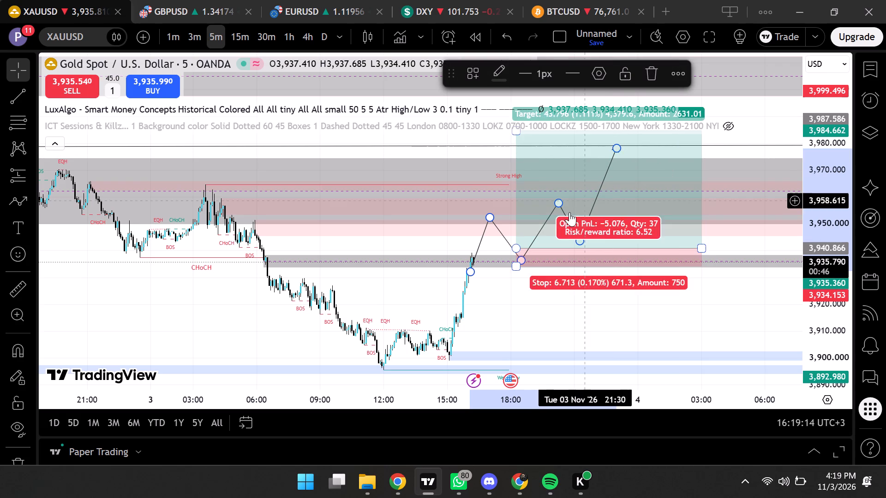
left_click_drag(557, 205, 542, 199)
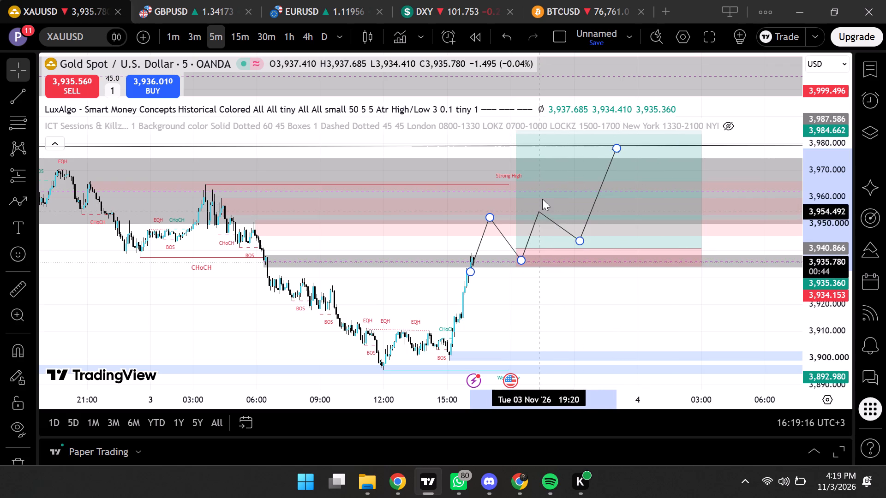
left_click_drag(542, 199, 545, 196)
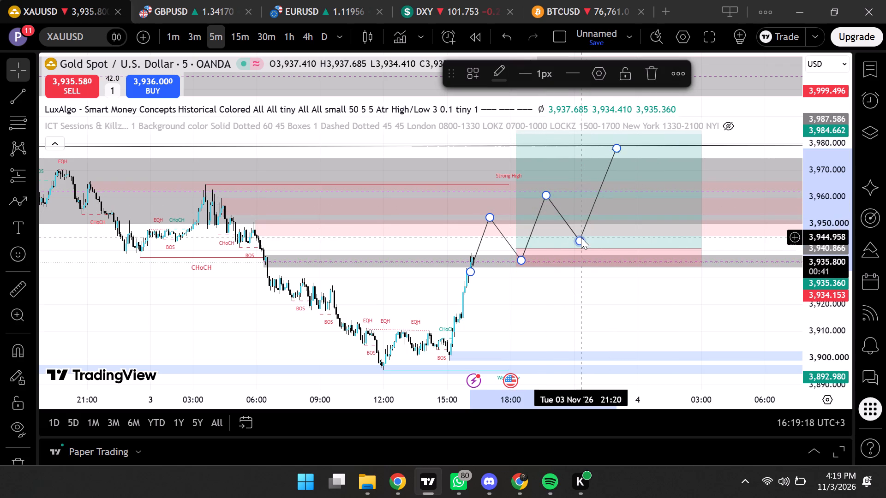
left_click_drag(581, 237, 566, 238)
left_click(735, 207)
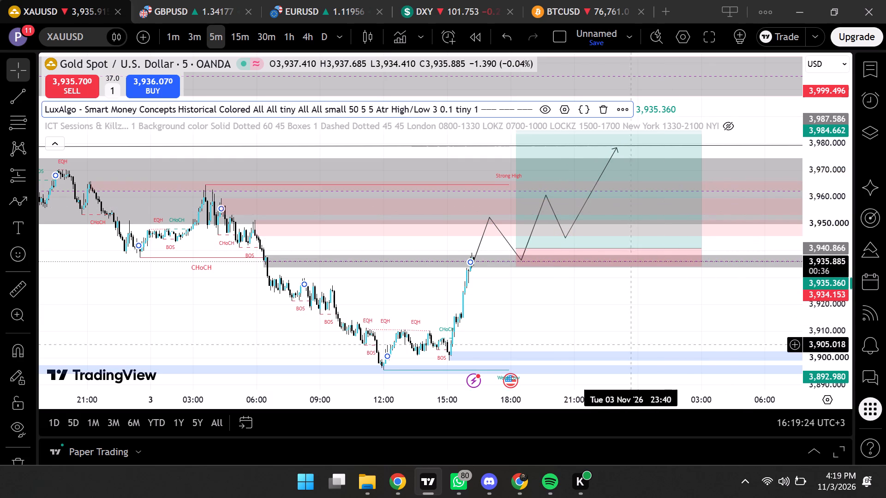
Shorten the long position's duration so it ends at Wed 04 Nov 00:35.
left_click_drag(702, 246, 650, 240)
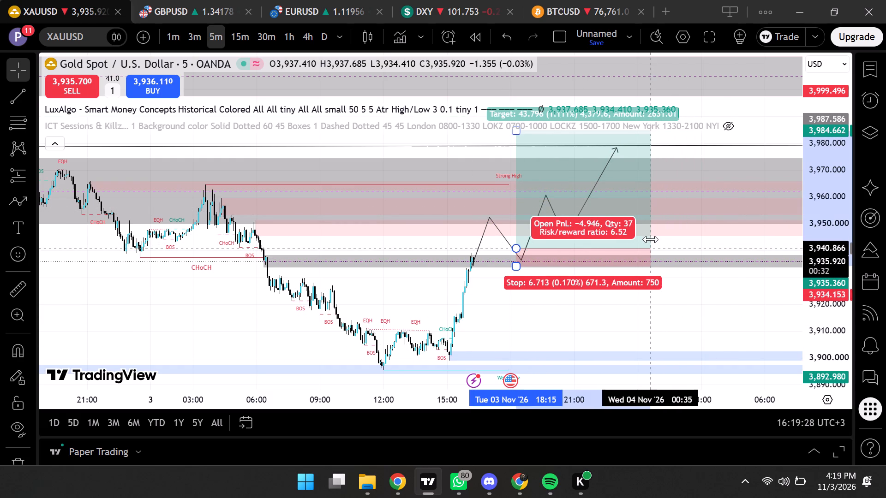
left_click(685, 231)
left_click_drag(574, 311, 617, 293)
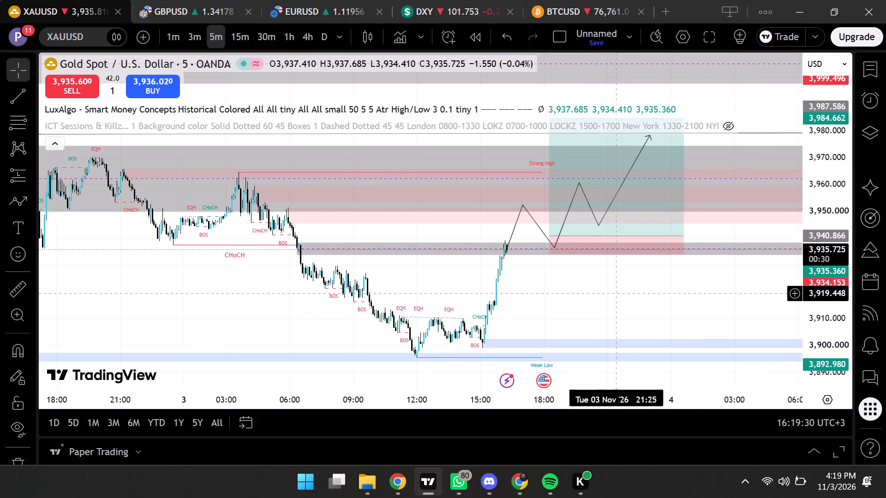
Switch to Chrome and like the Thee Pluto Show video open on YouTube.
left_click(403, 474)
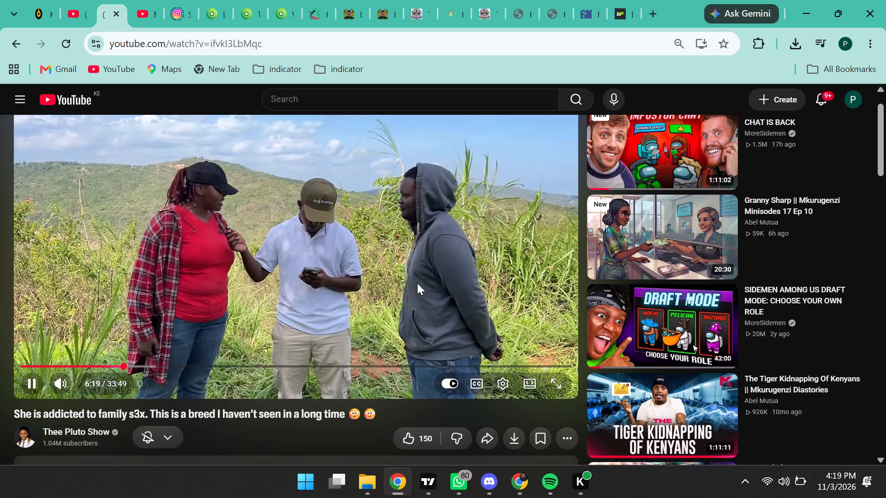
left_click(415, 442)
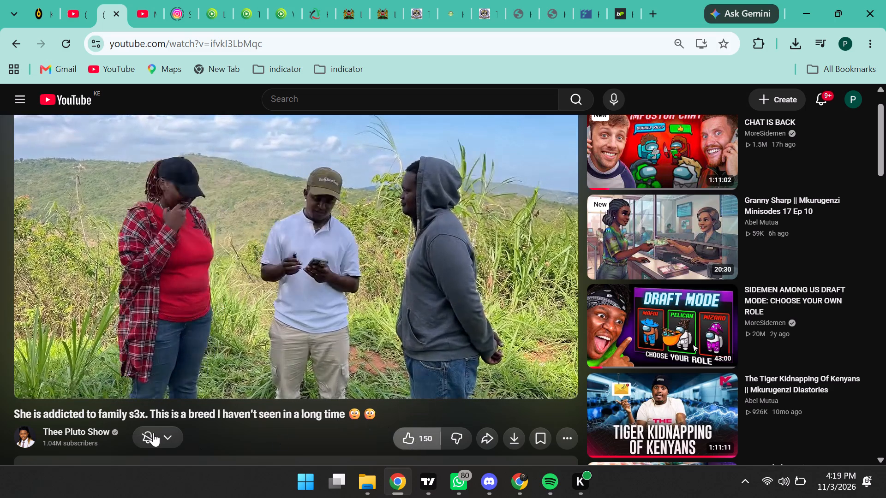
Set the Thee Pluto Show channel's notifications to All.
left_click(153, 433)
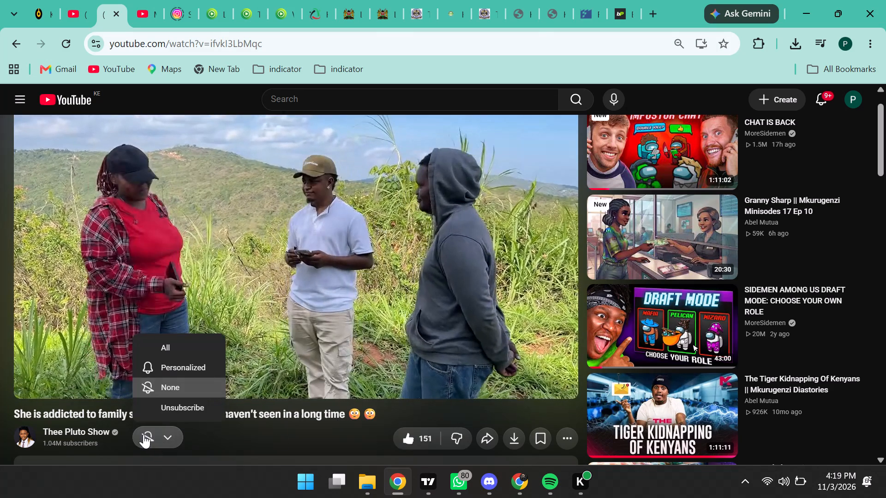
left_click(170, 351)
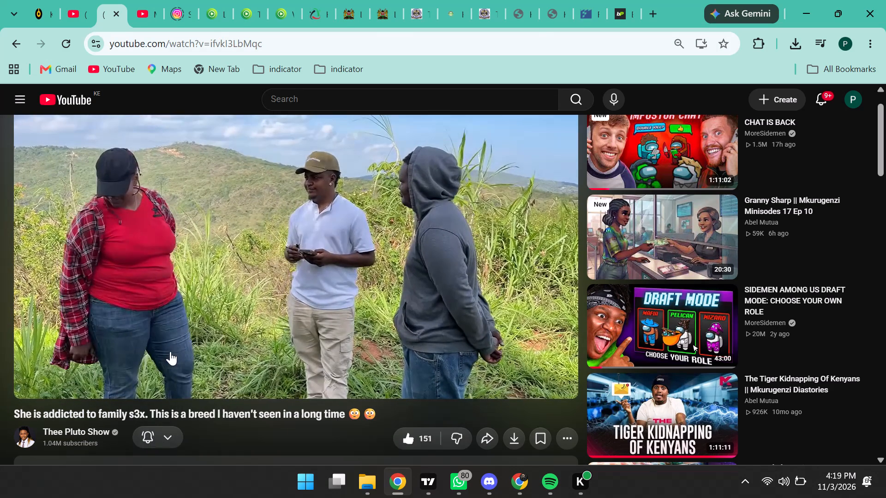
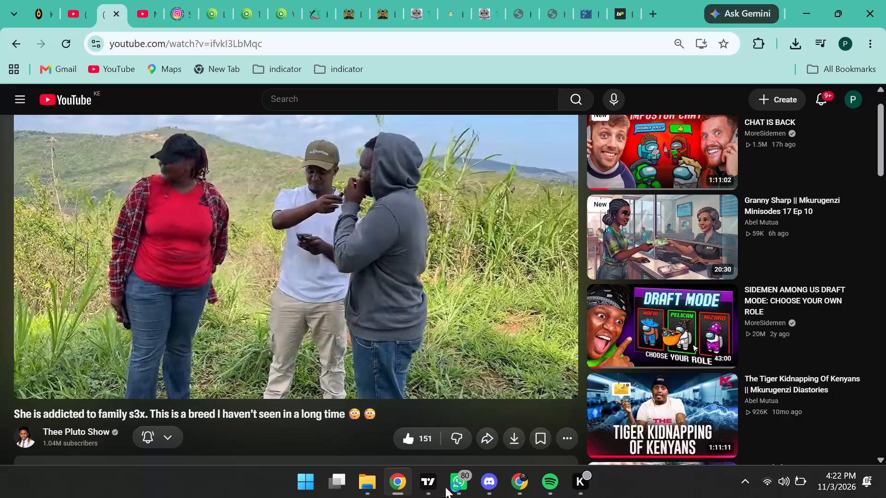
Switch to TradingView and draw a bearish zigzag path from about 3,934 with lows near 3,923 and 3,919, its arrow ending at about 3,896.
left_click(431, 483)
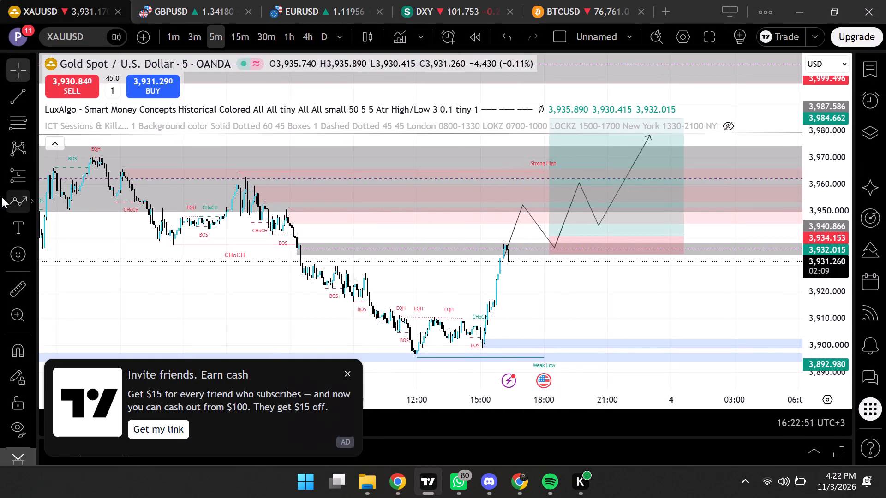
left_click(17, 200)
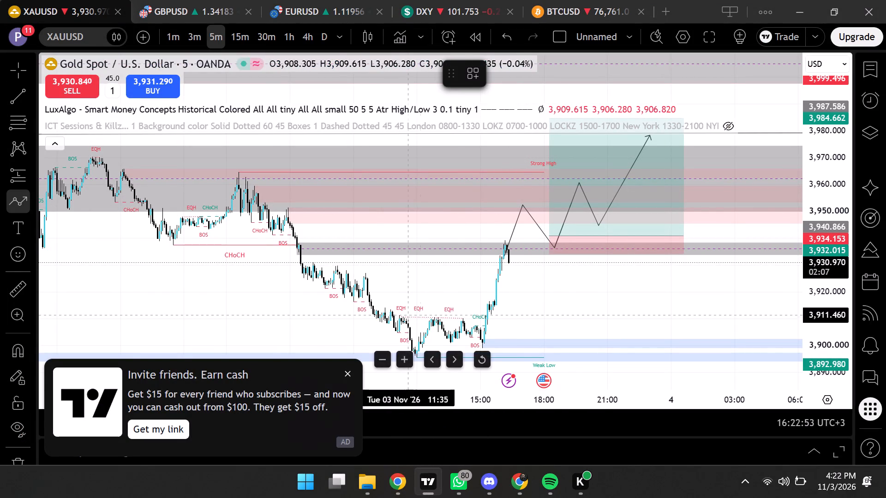
left_click(508, 255)
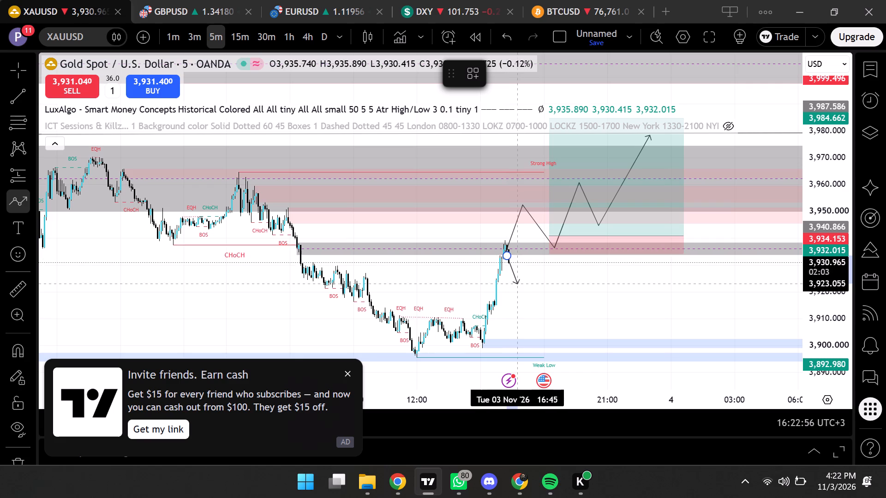
left_click(518, 282)
left_click(528, 253)
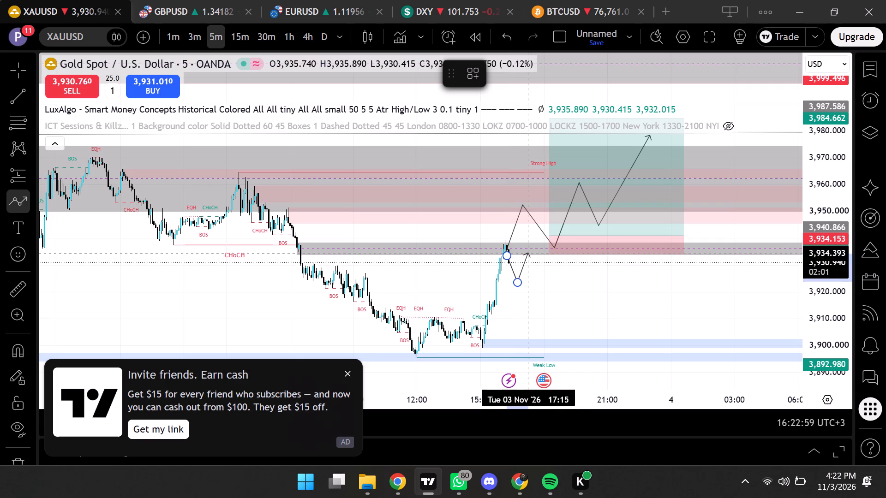
left_click(537, 295)
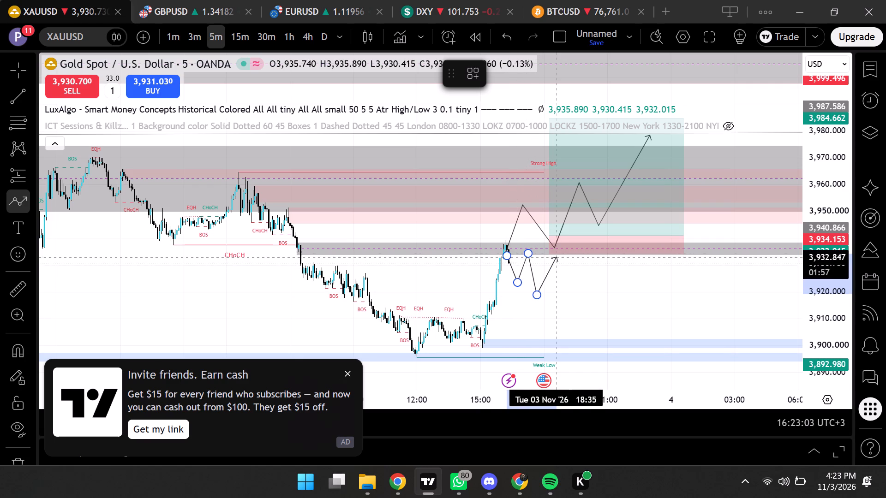
left_click(547, 268)
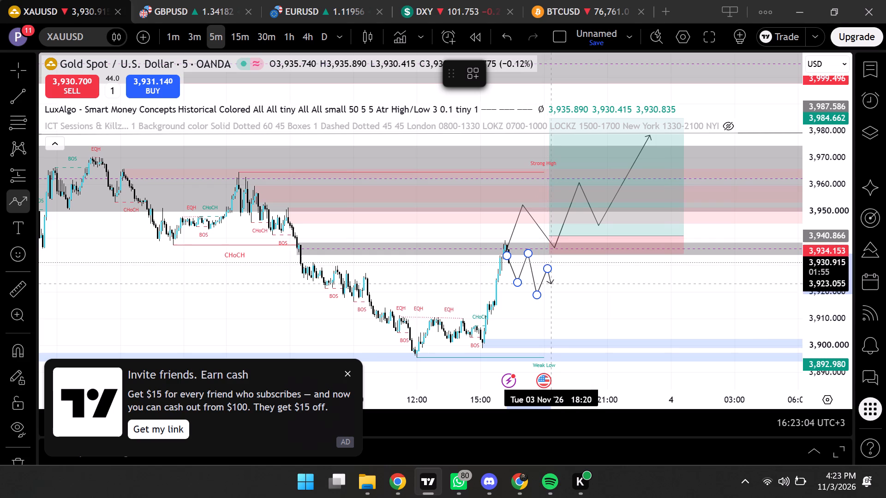
double_click(568, 356)
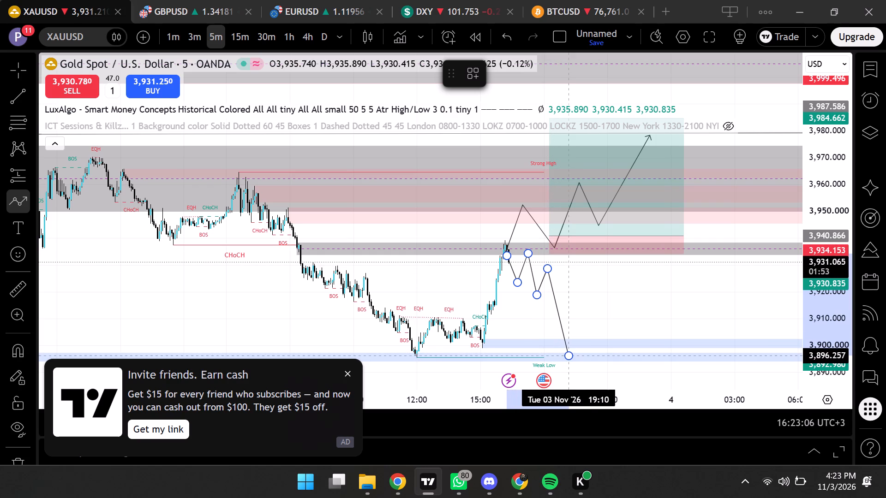
left_click(568, 356)
left_click(604, 320)
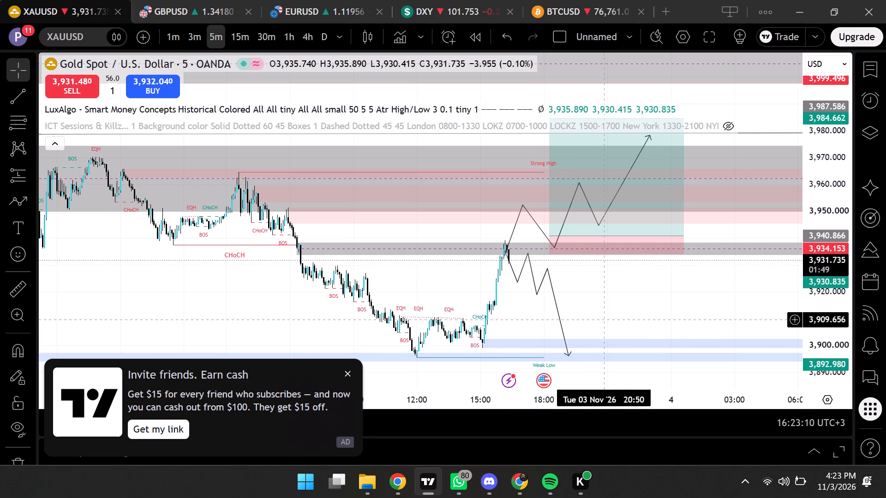
Shift the bearish path's second peak slightly later at about 3,929 and its first low slightly earlier at about 3,924.
left_click(535, 294)
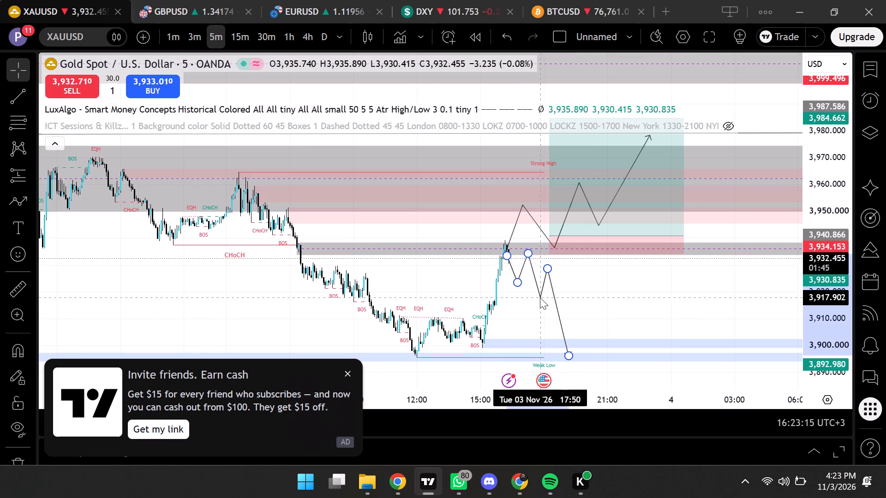
left_click(547, 270)
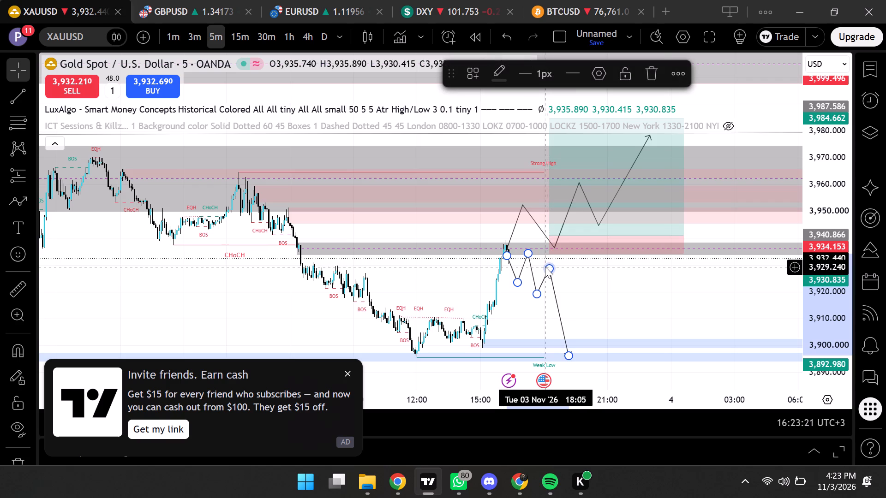
left_click_drag(517, 283, 513, 281)
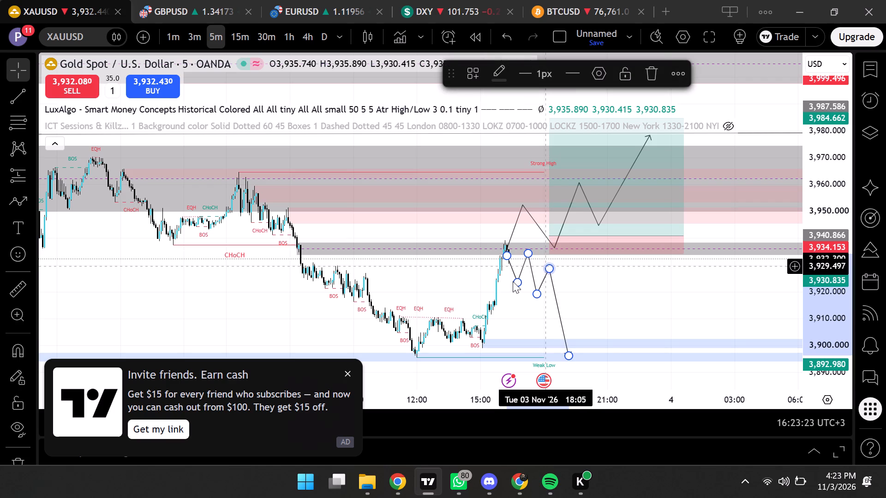
left_click(683, 319)
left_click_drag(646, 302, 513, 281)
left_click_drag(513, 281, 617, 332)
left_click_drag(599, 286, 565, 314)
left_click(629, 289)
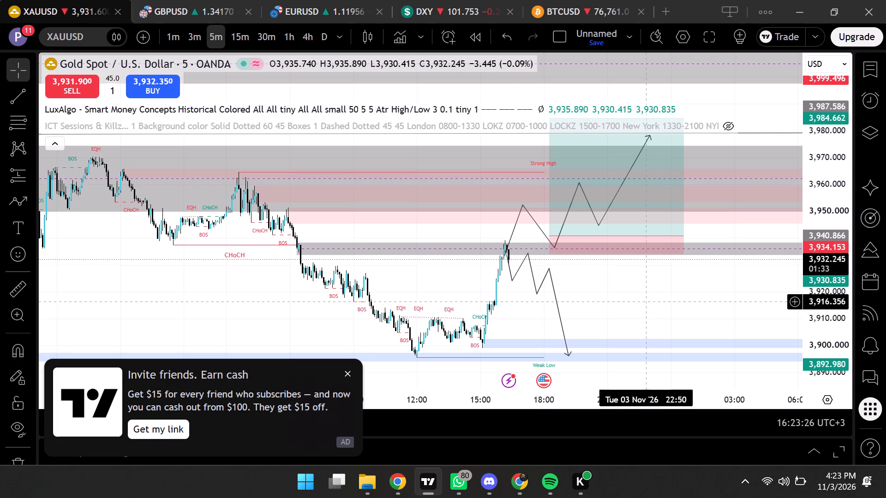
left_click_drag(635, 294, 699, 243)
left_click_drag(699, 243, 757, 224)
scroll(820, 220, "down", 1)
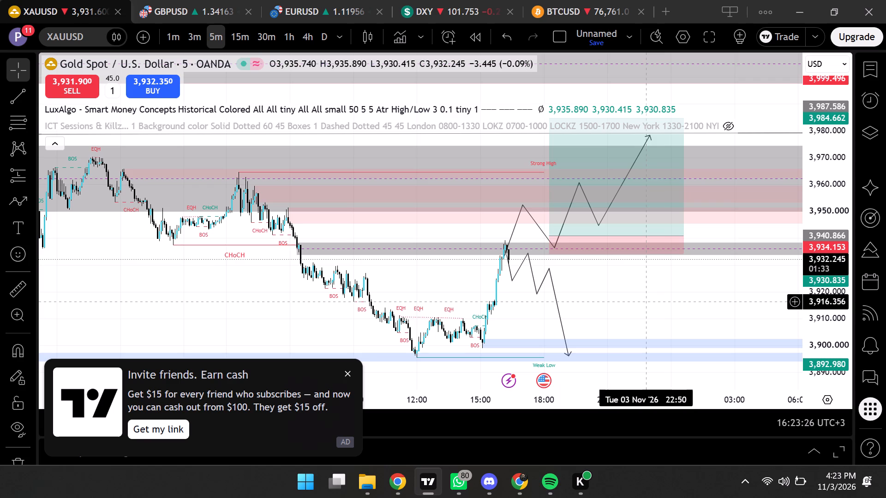
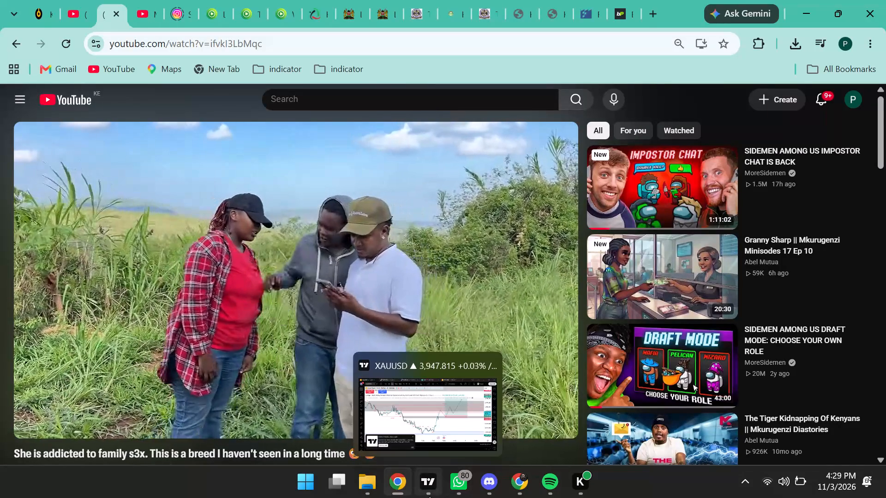
Switch to TradingView and examine the current price action on the XAUUSD 5-minute chart.
left_click(429, 496)
scroll(523, 292, "up", 1)
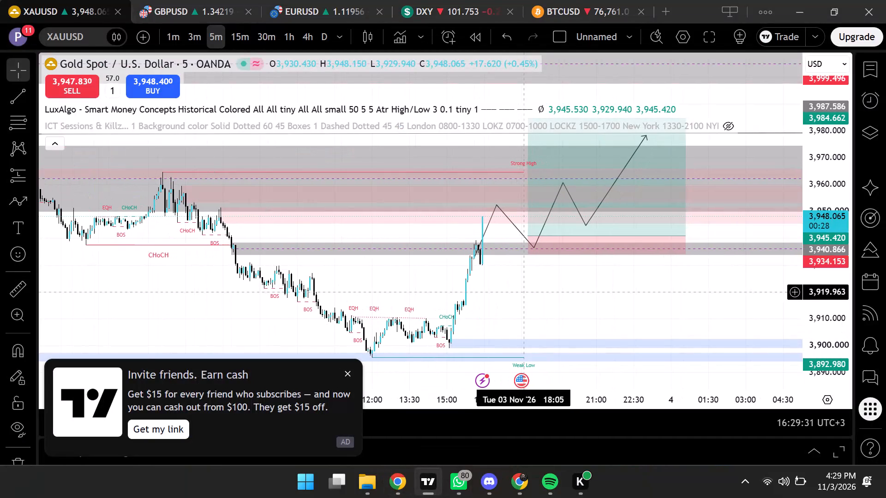
Shift the bullish path's first low earlier and up to about 3,939, and its first peak slightly earlier at about 3,952.
left_click(529, 242)
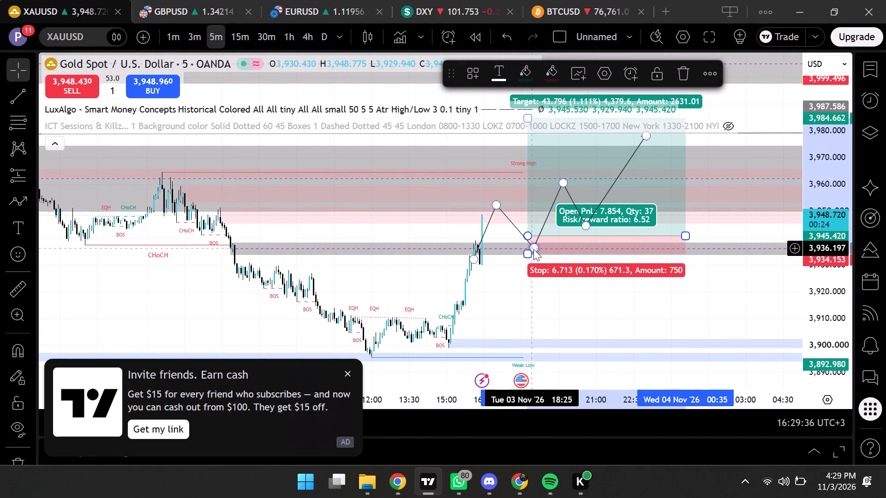
left_click_drag(533, 248, 513, 236)
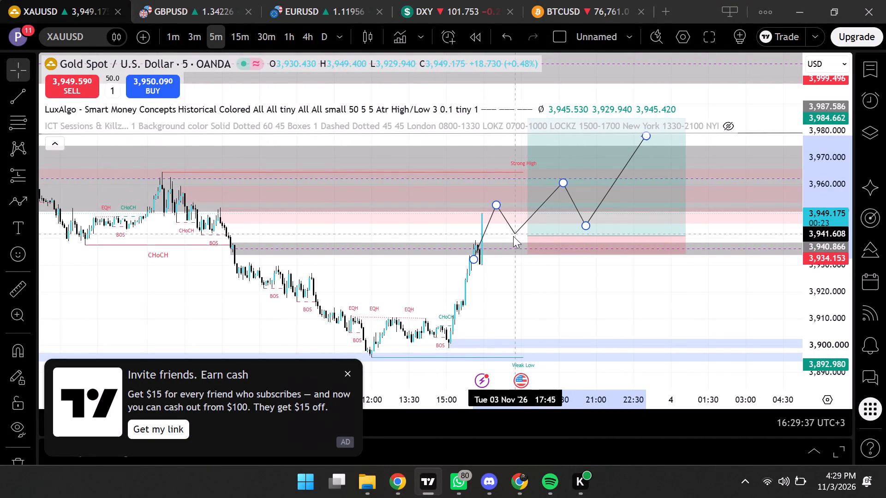
left_click_drag(513, 236, 519, 241)
left_click_drag(498, 203, 489, 205)
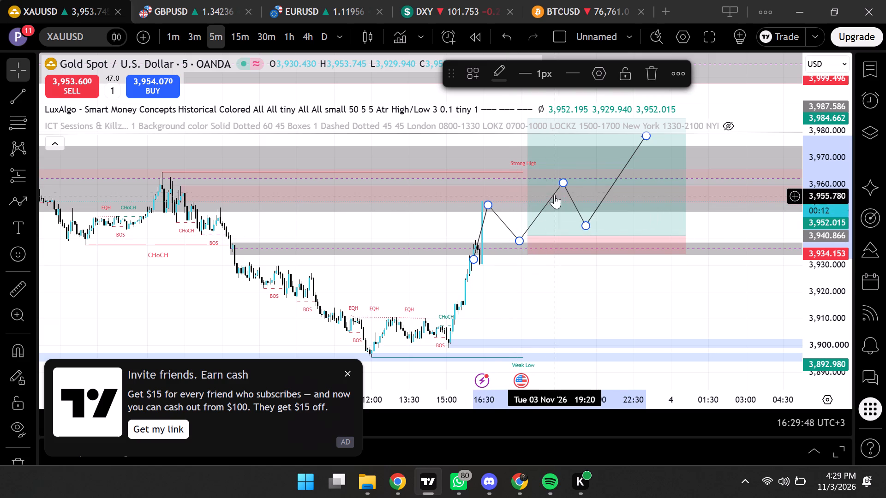
Shift the bullish path's second peak earlier at about 3,960 and its second low earlier at about 3,944.
left_click_drag(560, 182, 527, 189)
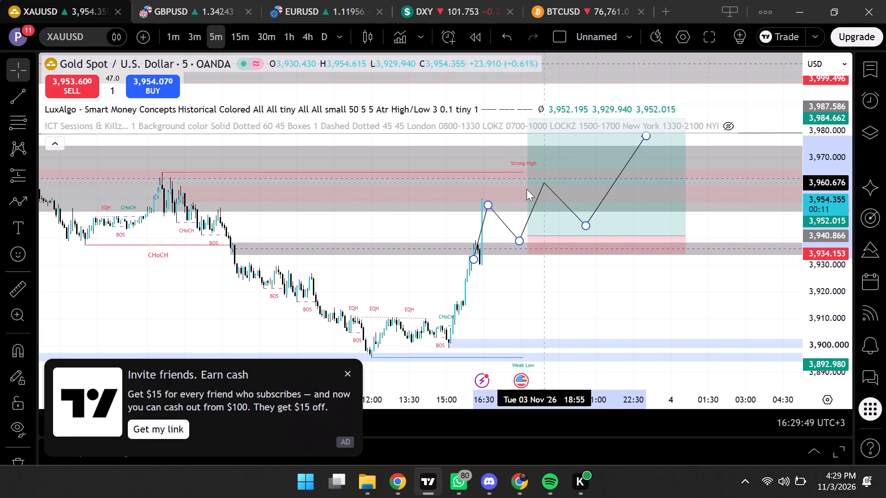
left_click_drag(527, 189, 535, 185)
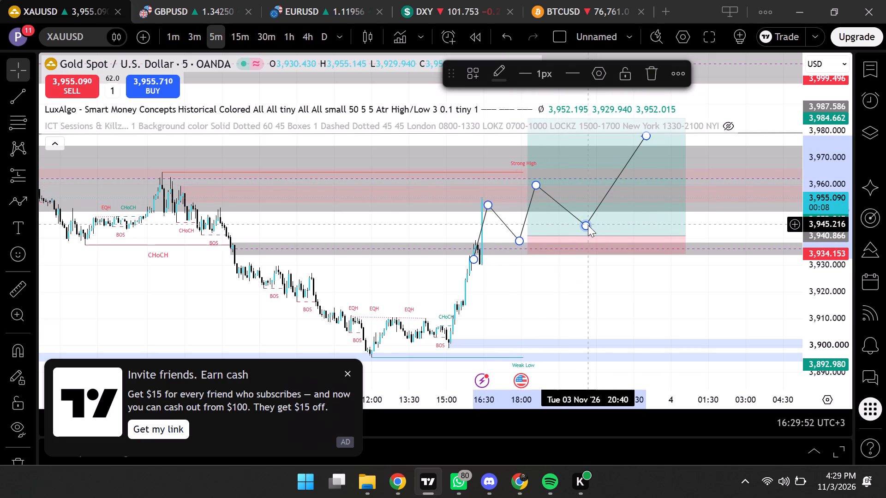
left_click_drag(584, 224, 562, 226)
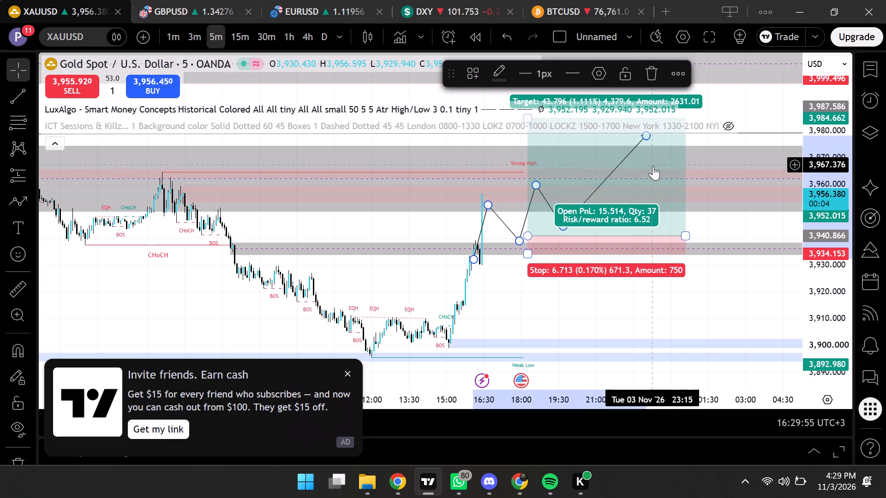
Shift the bullish path's arrow end earlier, placing it at the horizontal line at about 3,979.
left_click_drag(702, 200, 696, 252)
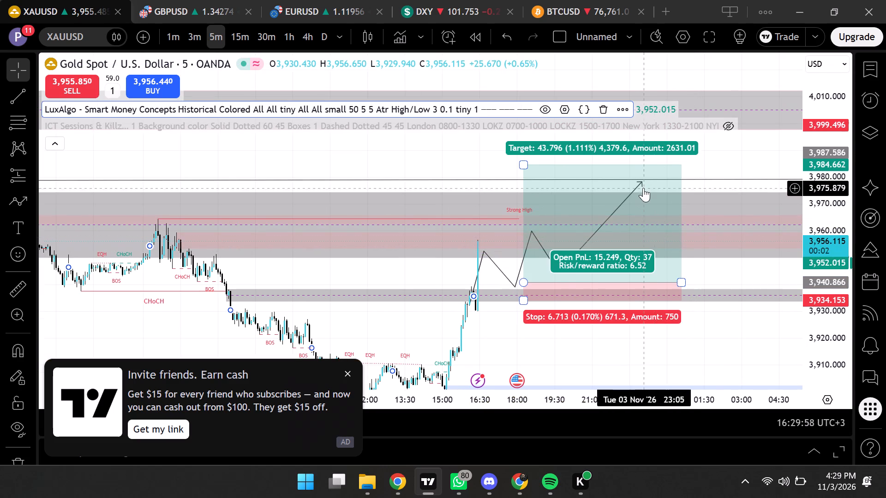
left_click_drag(641, 184, 612, 183)
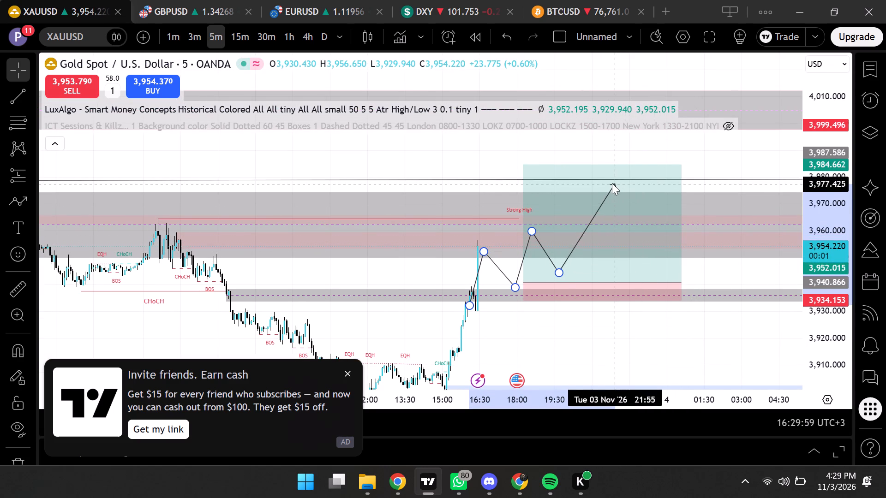
left_click_drag(612, 183, 606, 179)
left_click(703, 243)
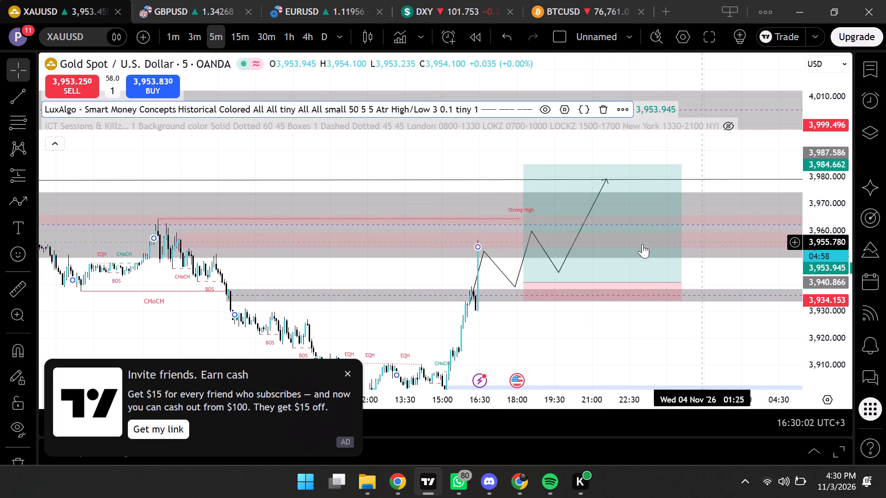
left_click_drag(406, 269, 432, 251)
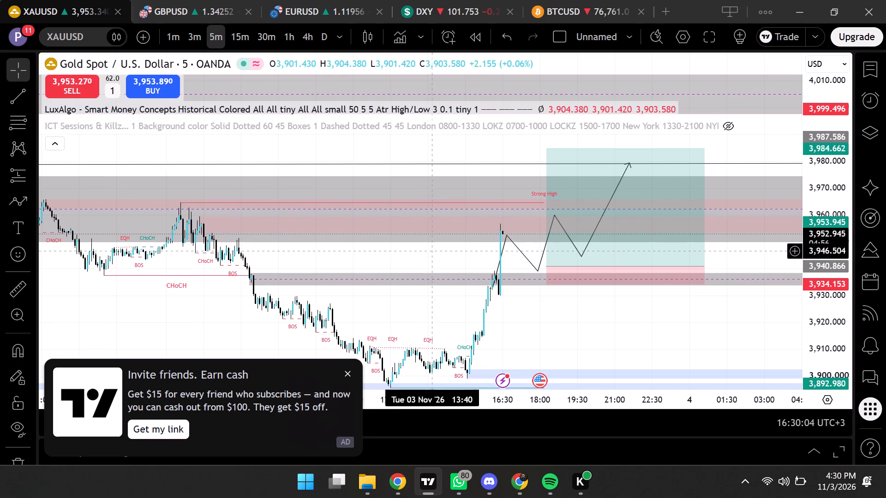
Switch to Chrome and examine today's economic calendar on Forex Factory for upcoming USD news events.
left_click(401, 482)
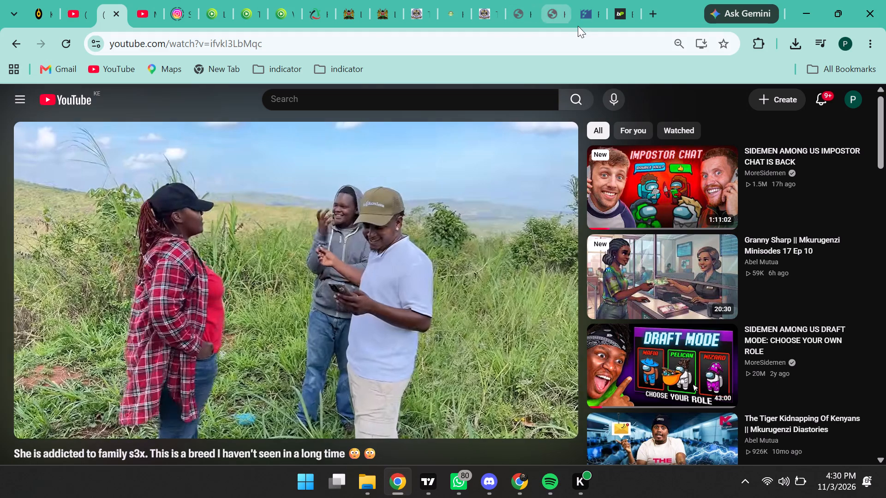
left_click(583, 21)
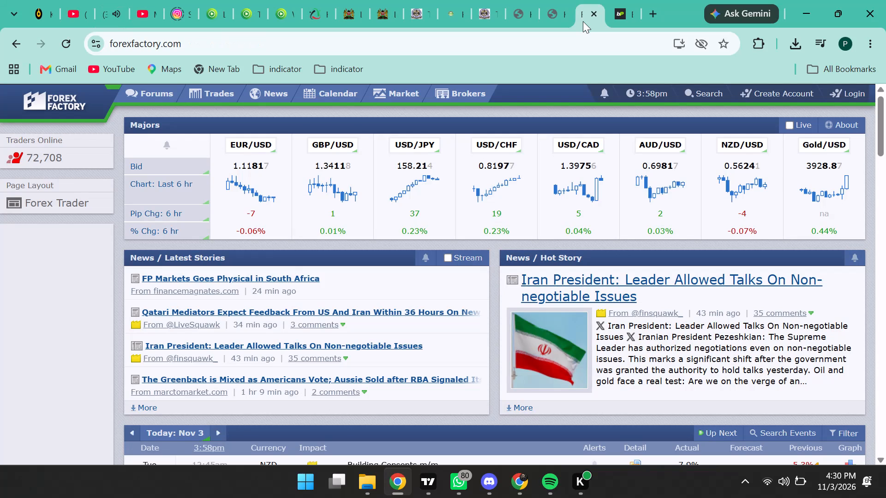
scroll(461, 300, "down", 3)
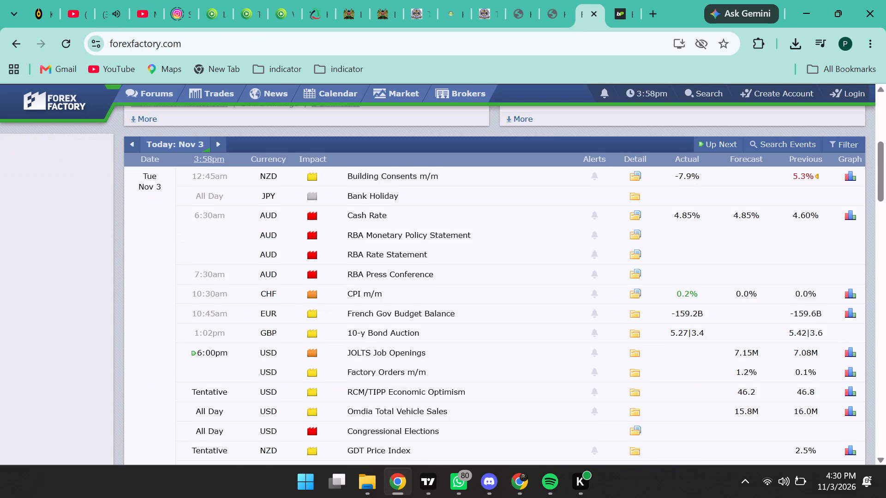
scroll(403, 308, "down", 1)
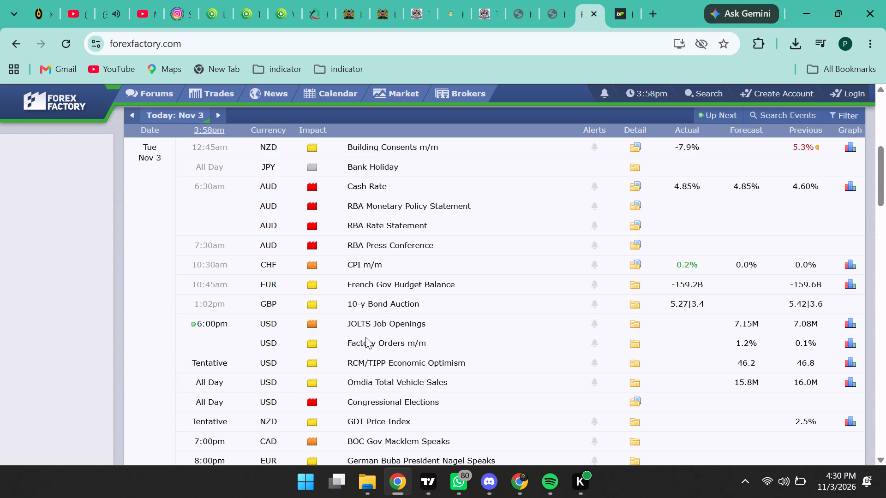
scroll(365, 337, "up", 1)
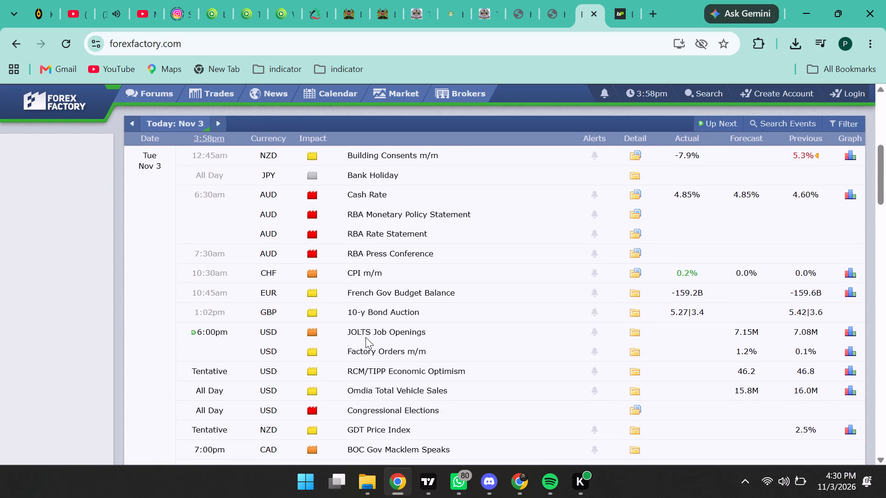
scroll(251, 329, "right", 1)
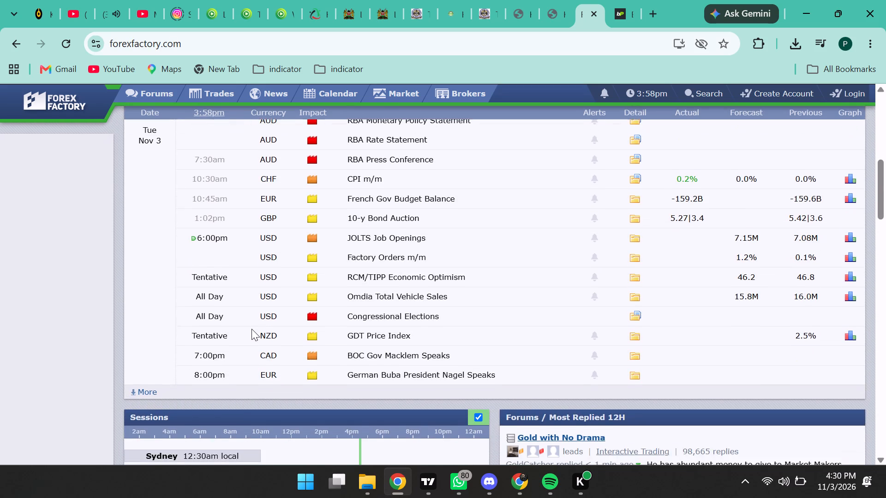
scroll(251, 329, "right", 1)
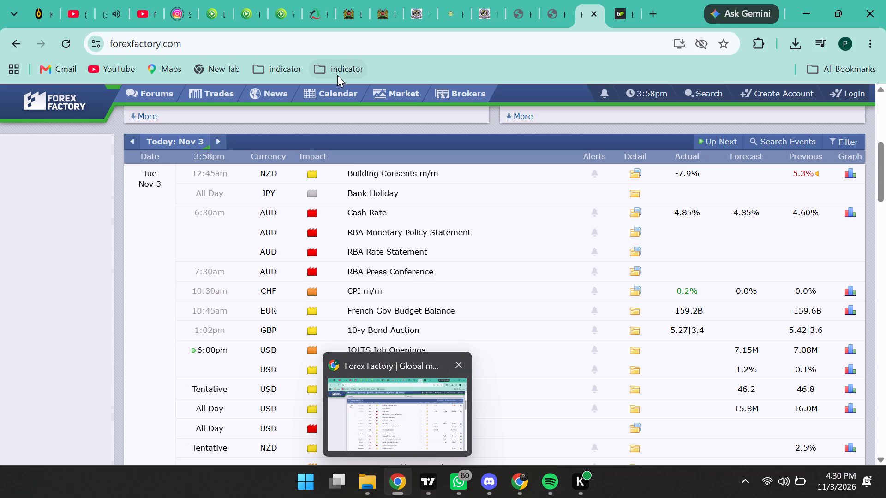
Switch to TradingView and show the hidden ICT Sessions & Killzones indicator on the XAUUSD 5-minute chart.
left_click(430, 472)
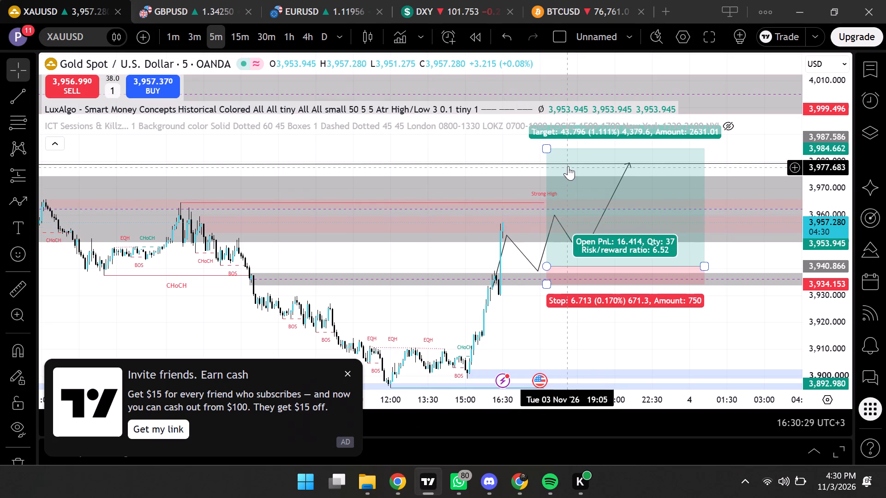
left_click(726, 129)
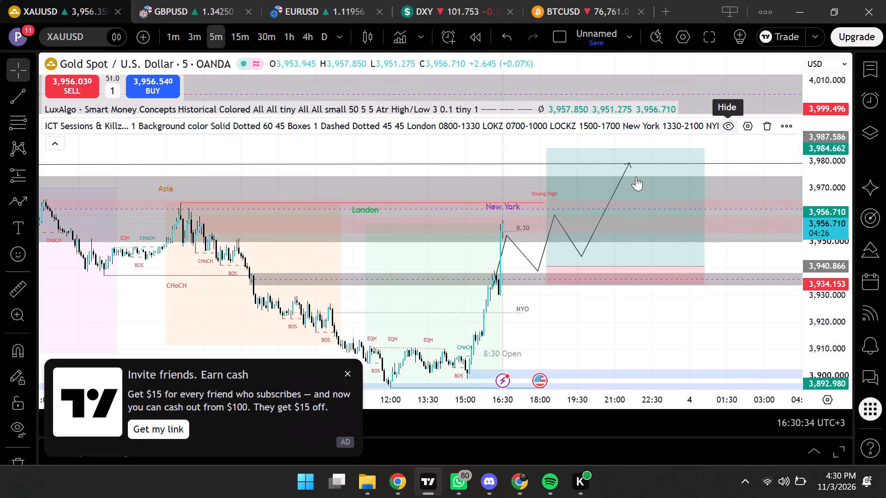
scroll(526, 275, "up", 1)
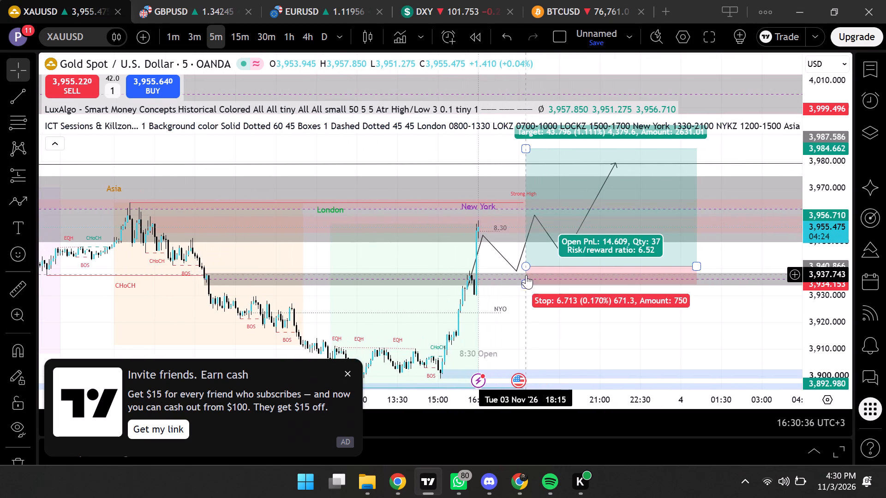
scroll(519, 306, "up", 2)
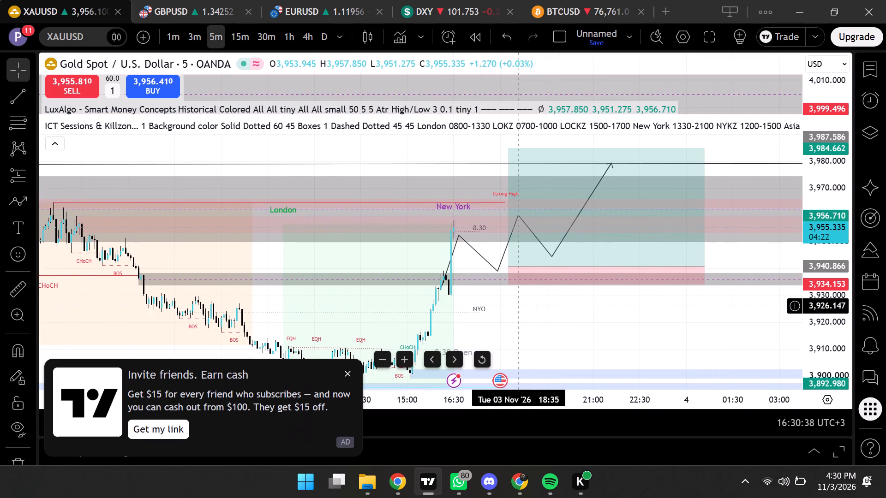
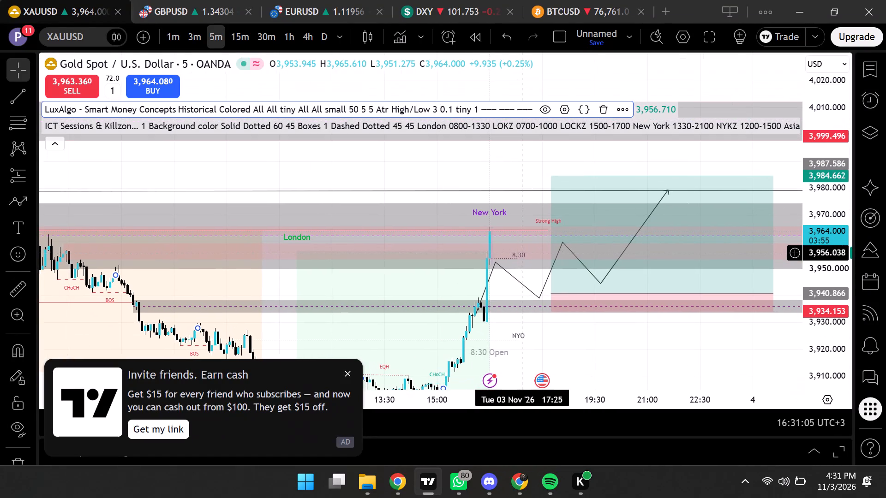
Delete the projected bullish zigzag path from the 5-minute XAUUSD chart.
left_click_drag(507, 271, 492, 251)
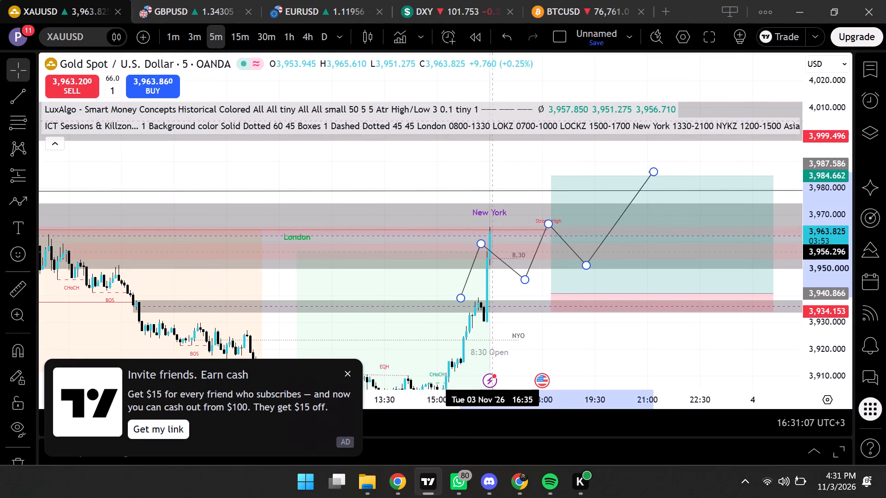
left_click_drag(492, 251, 510, 258)
left_click(516, 264)
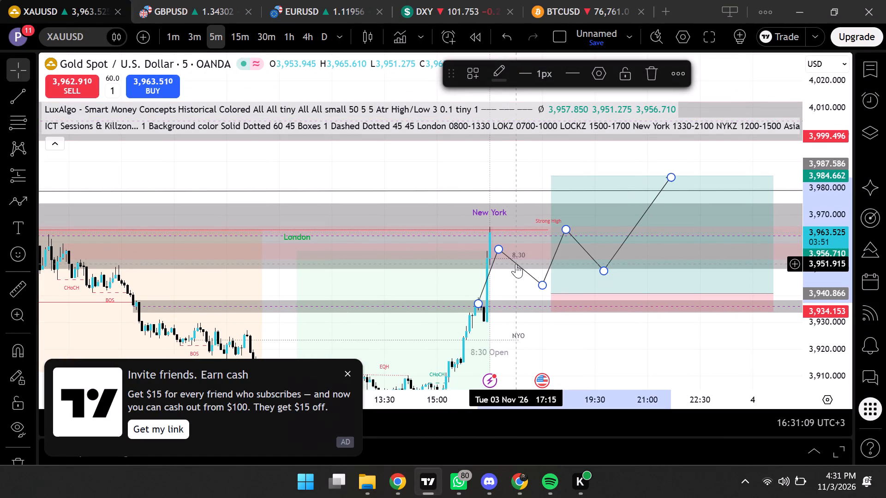
key("BackSpace")
Delete the long position drawing beside the New York session's latest candles.
left_click_drag(615, 267, 580, 240)
scroll(580, 240, "down", 2)
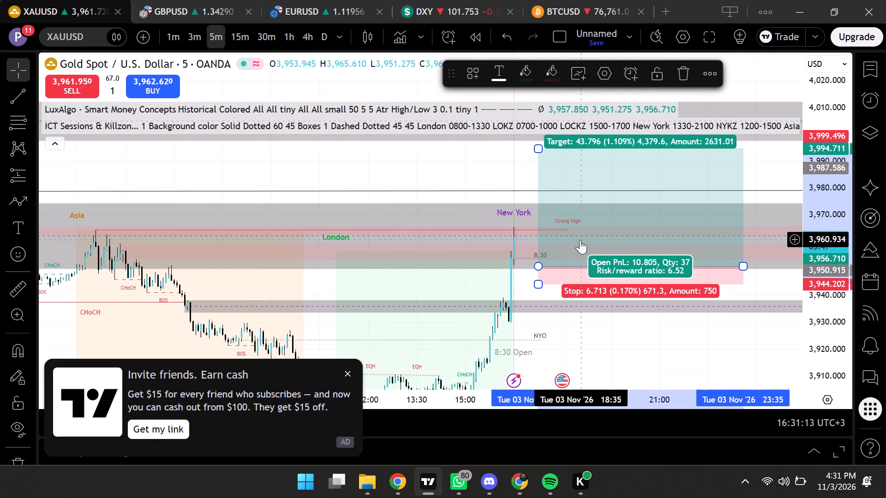
scroll(580, 240, "down", 5)
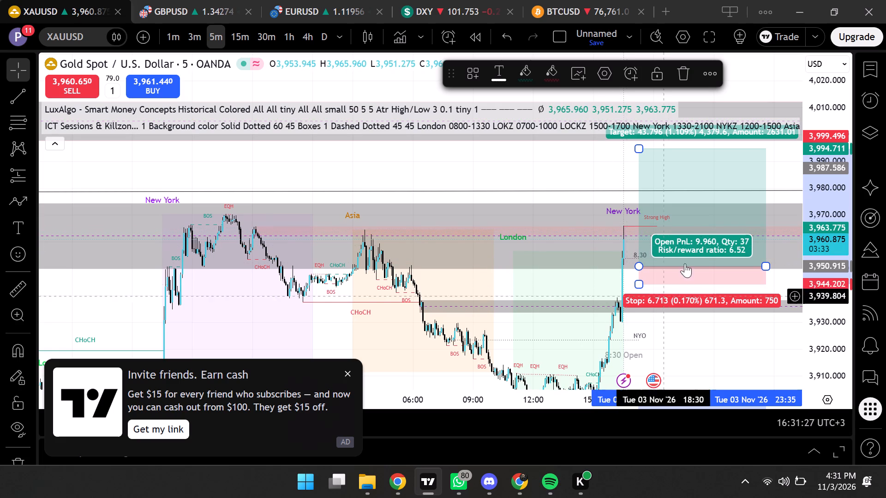
left_click(699, 219)
left_click(694, 229)
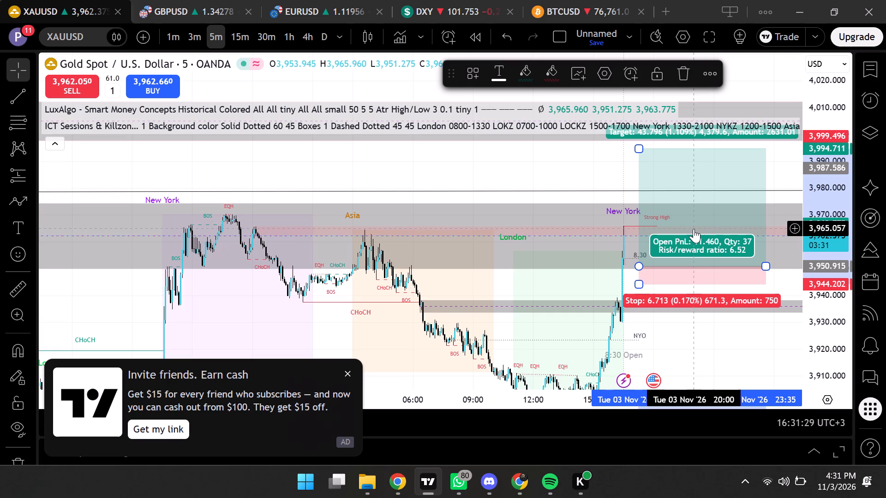
key("BackSpace")
Raise the FVG zone's upper edge to about 3,979.8 and start it slightly later, at the 30 October selloff candles.
scroll(694, 229, "up", 1)
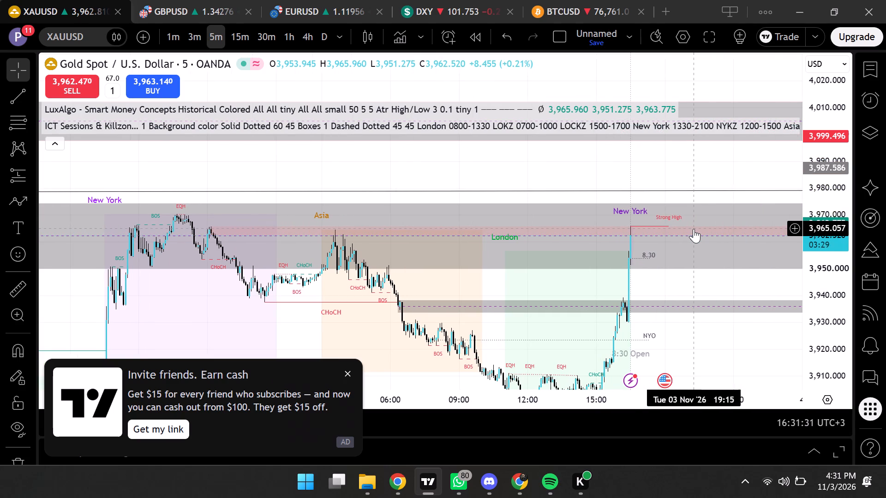
scroll(694, 229, "down", 10)
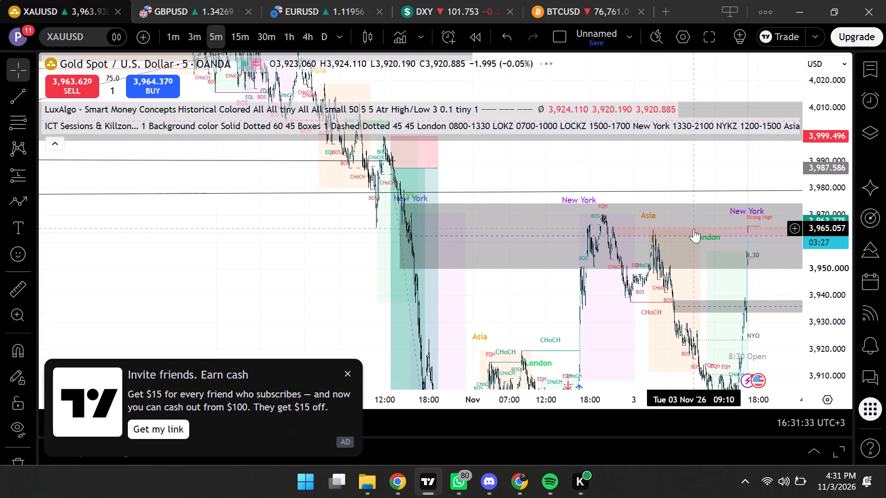
scroll(828, 210, "up", 8)
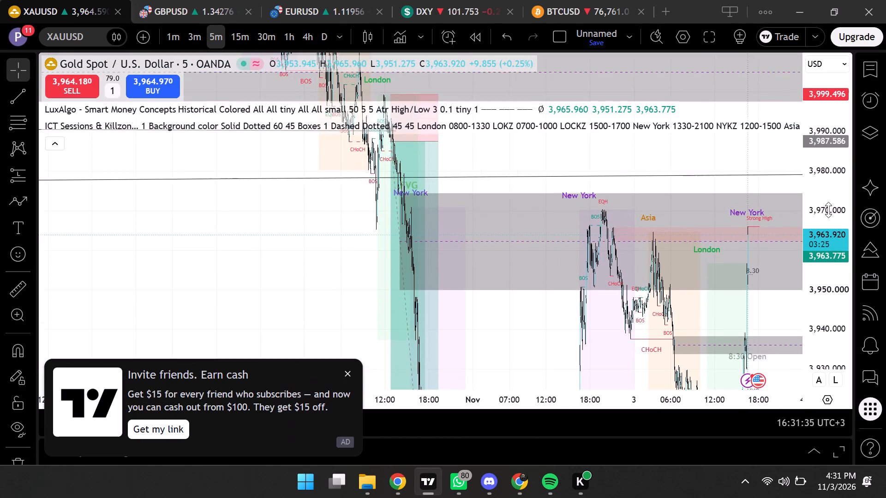
scroll(828, 210, "up", 1)
scroll(828, 210, "down", 10)
scroll(587, 239, "up", 9)
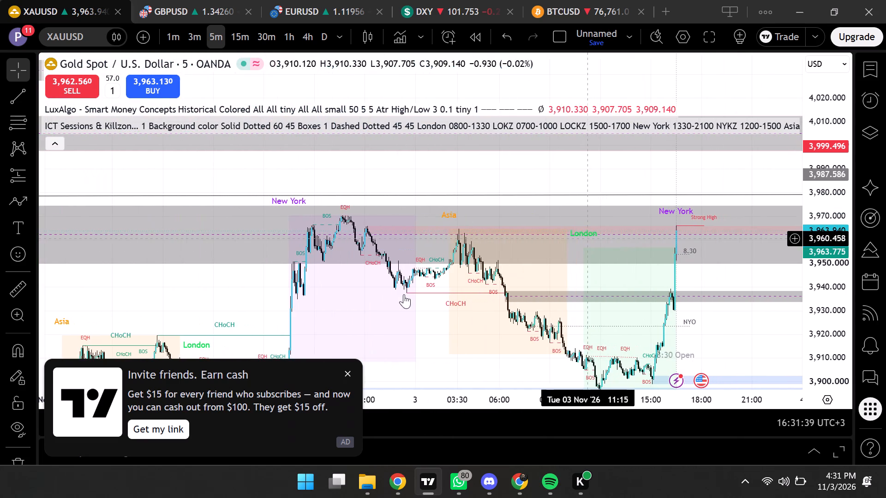
scroll(363, 307, "right", 9)
scroll(363, 307, "up", 2)
scroll(363, 307, "right", 1)
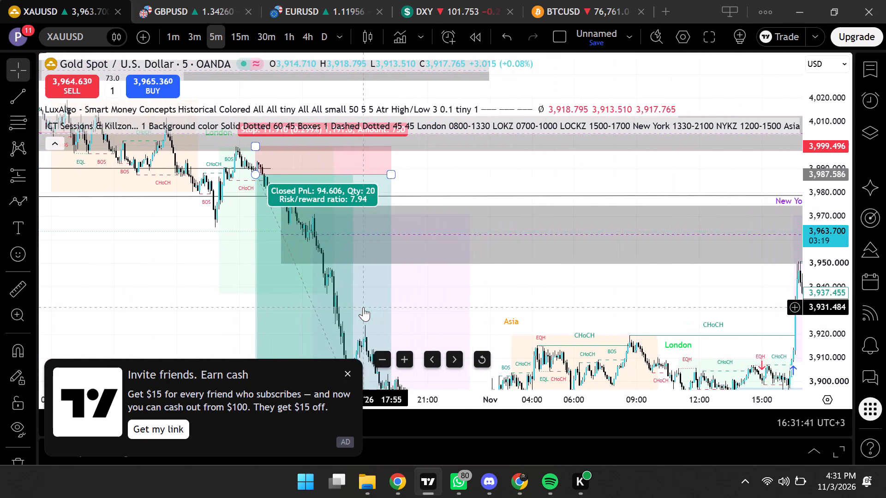
scroll(363, 307, "right", 1)
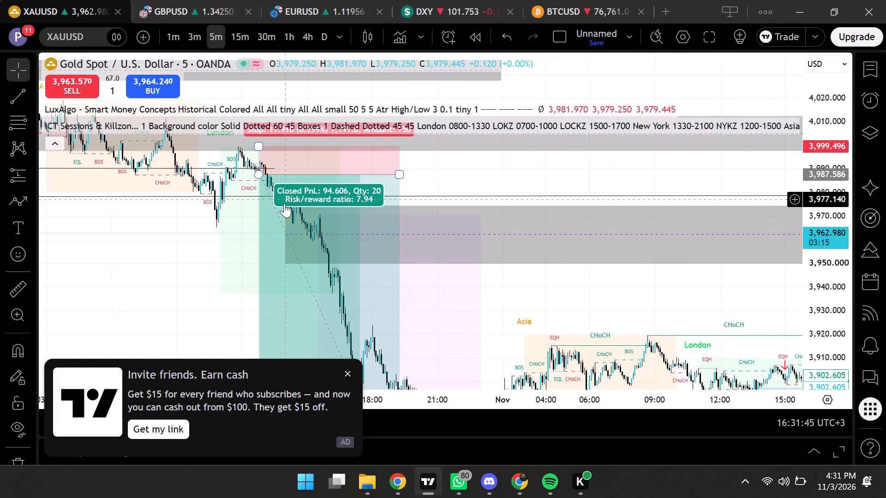
left_click_drag(284, 206, 294, 184)
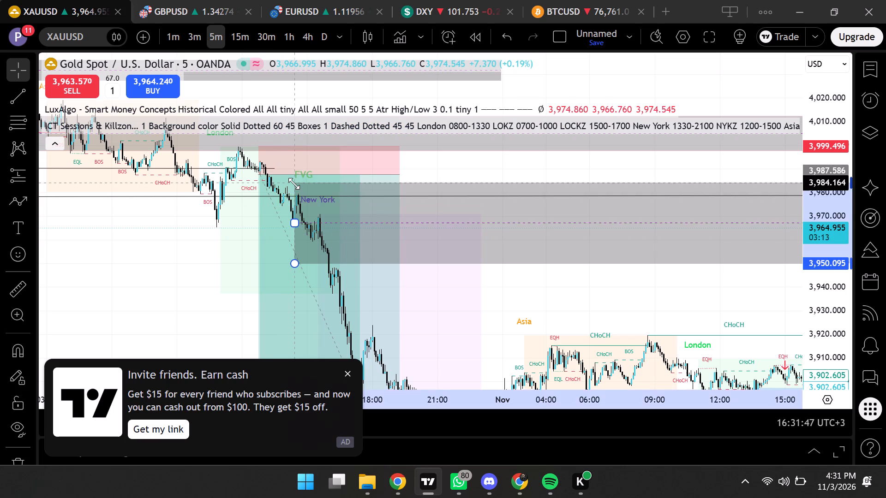
left_click_drag(294, 184, 294, 193)
left_click_drag(294, 229, 294, 216)
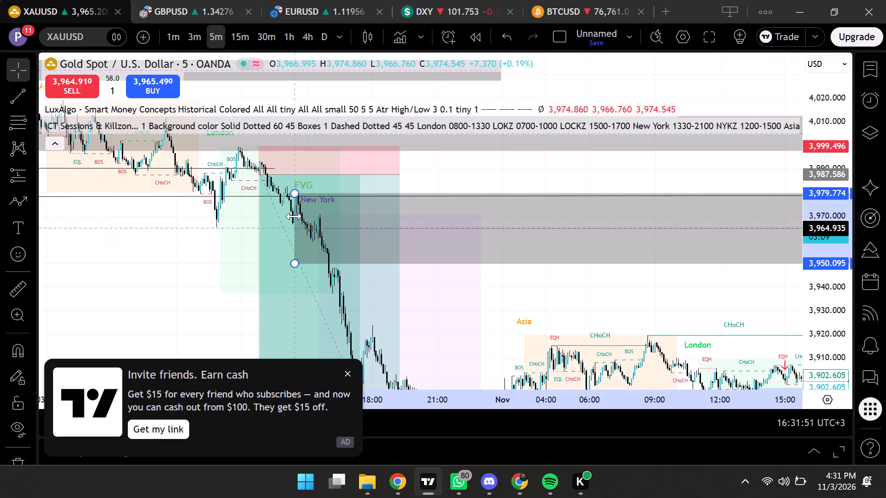
left_click_drag(294, 216, 296, 207)
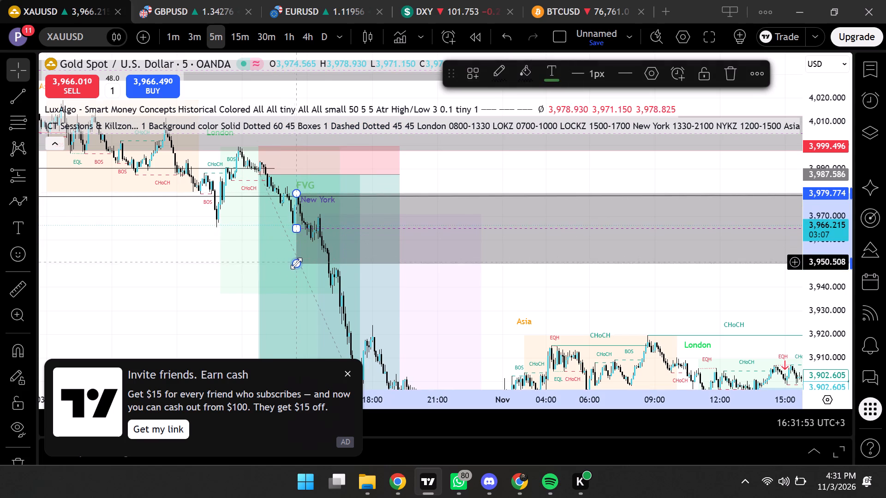
Raise the FVG zone's lower edge to about 3,973, narrowing it to the upper part of the selloff gap.
left_click_drag(297, 267, 297, 266)
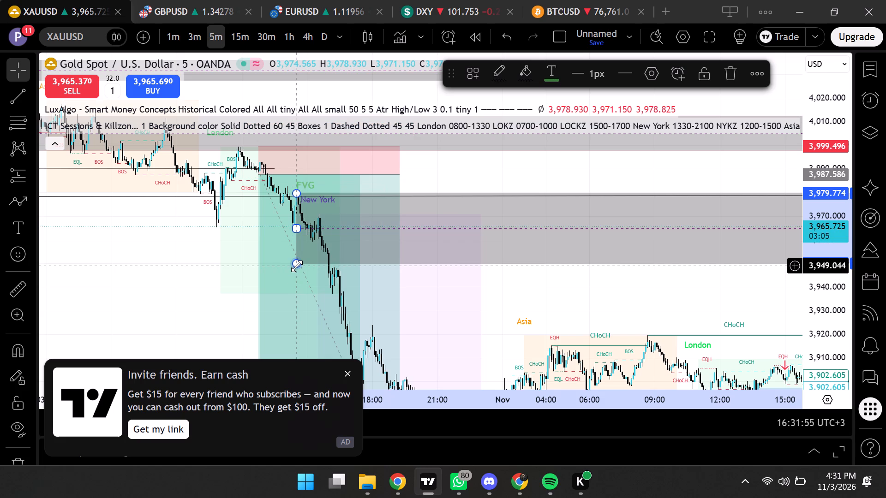
left_click_drag(297, 266, 293, 211)
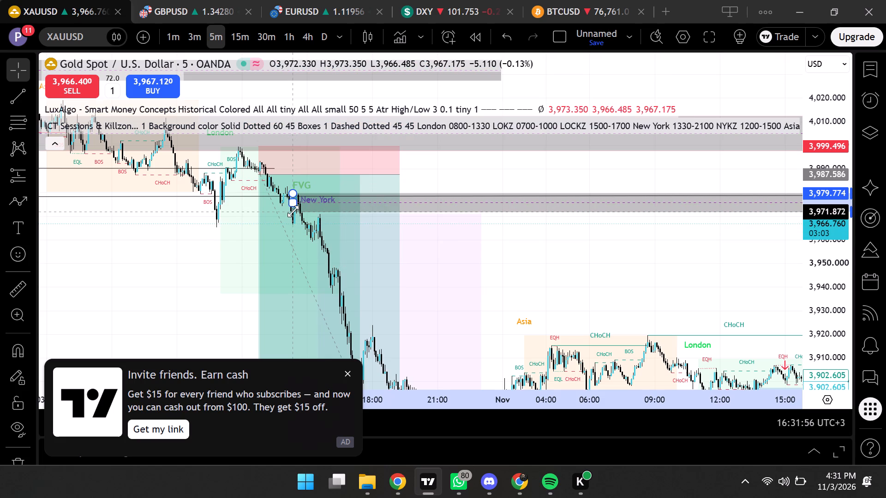
left_click_drag(293, 211, 293, 208)
left_click(410, 244)
Examine the 5-minute price action across the Asia, London and New York sessions relative to the marked zones.
scroll(410, 244, "left", 5)
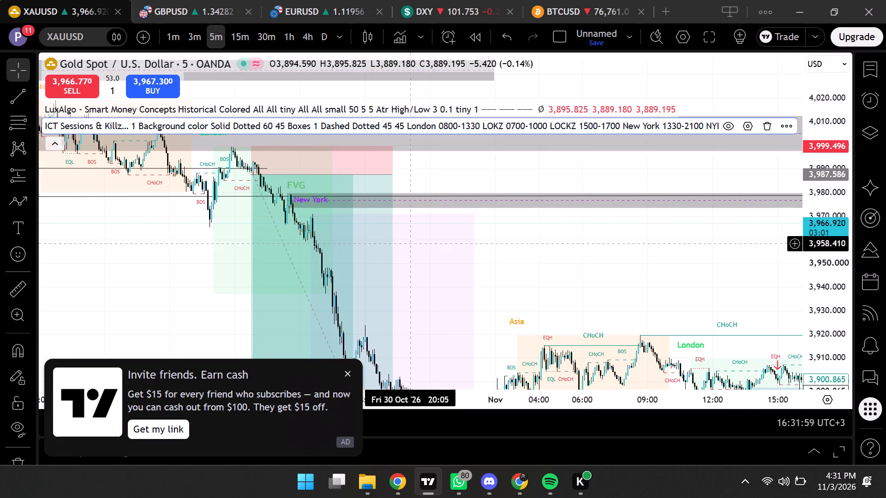
scroll(533, 249, "left", 6)
scroll(533, 249, "down", 2)
scroll(533, 249, "up", 1)
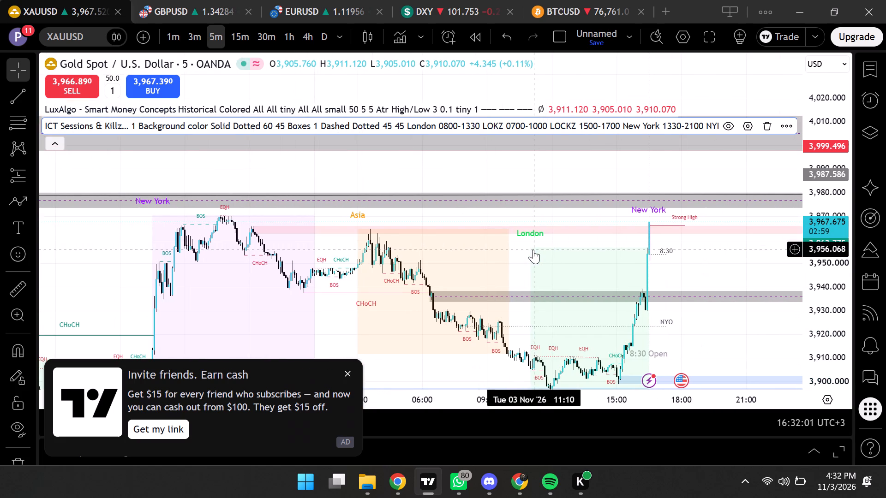
scroll(533, 249, "up", 1)
scroll(533, 249, "down", 1)
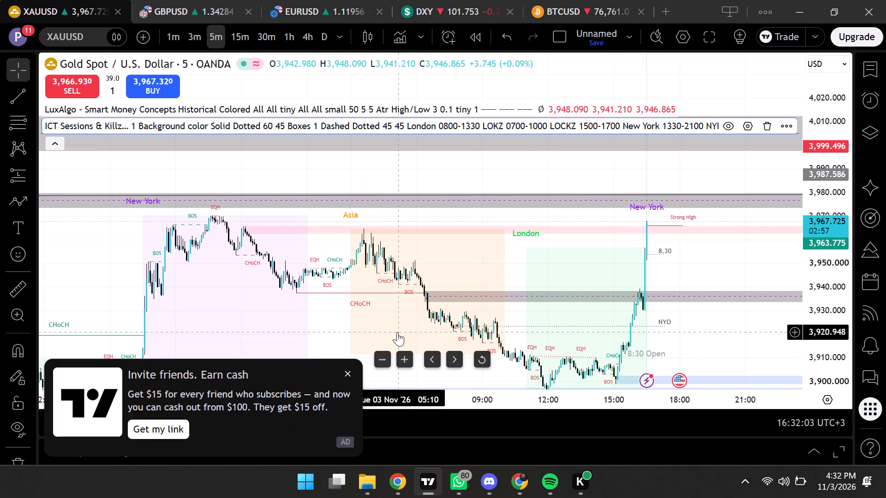
scroll(397, 332, "down", 1)
scroll(397, 332, "left", 1)
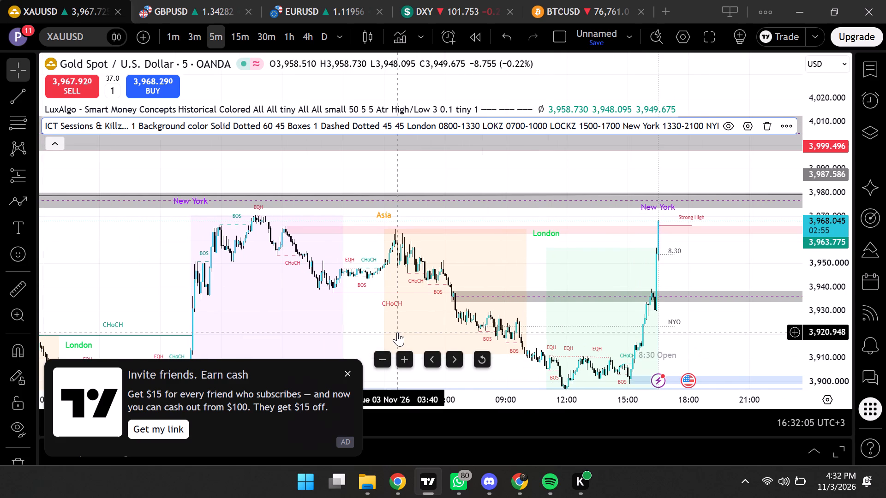
scroll(397, 332, "left", 1)
scroll(473, 239, "up", 1)
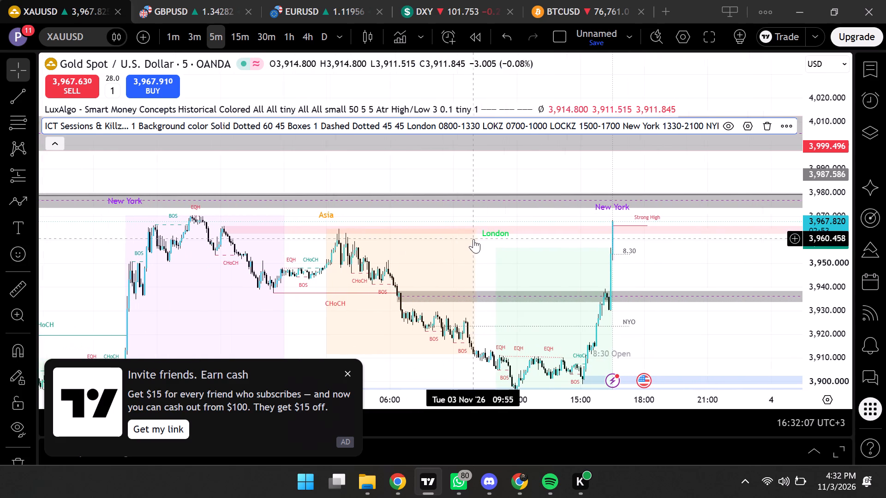
scroll(473, 239, "up", 1)
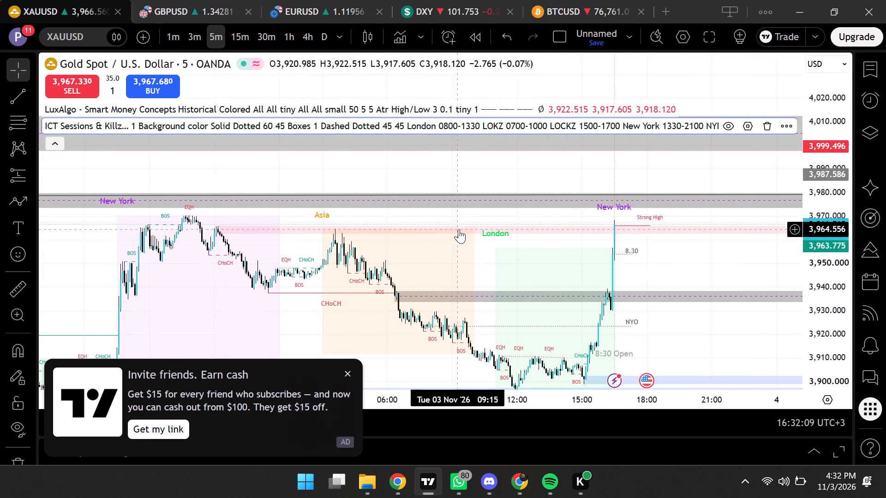
scroll(459, 229, "up", 5)
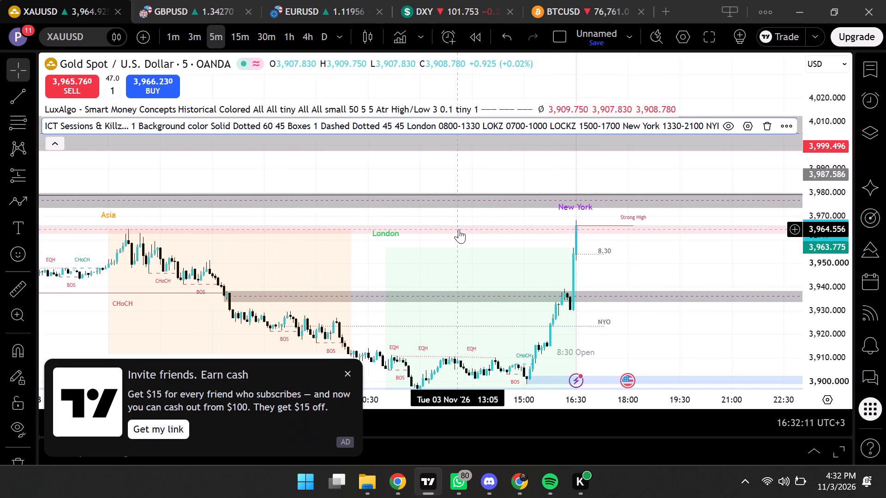
scroll(459, 229, "up", 3)
scroll(459, 229, "right", 1)
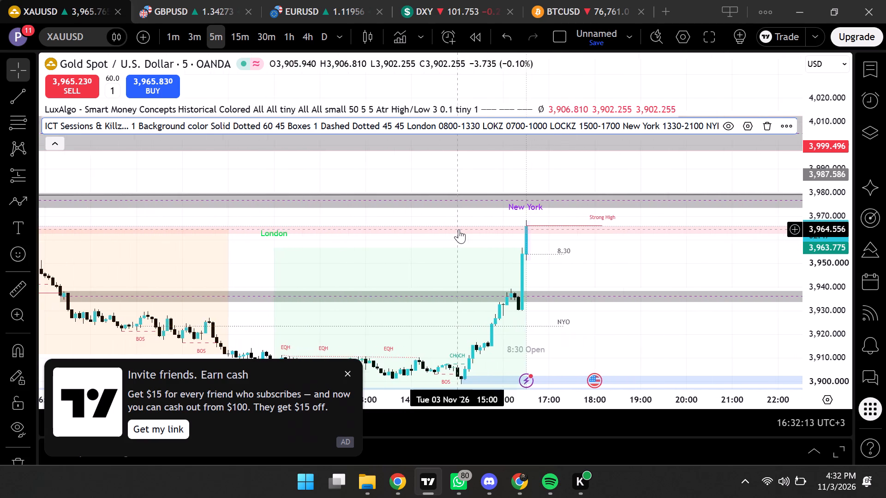
scroll(459, 229, "right", 3)
scroll(545, 244, "left", 1)
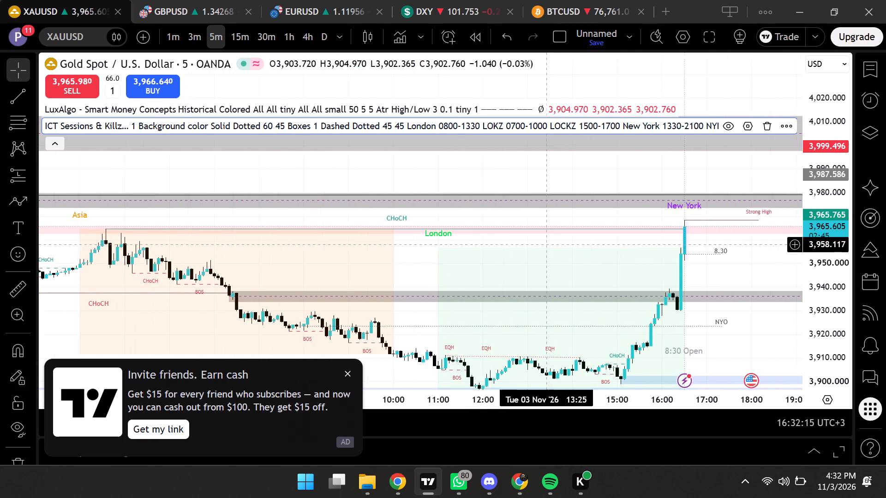
scroll(545, 244, "left", 1)
scroll(545, 244, "down", 3)
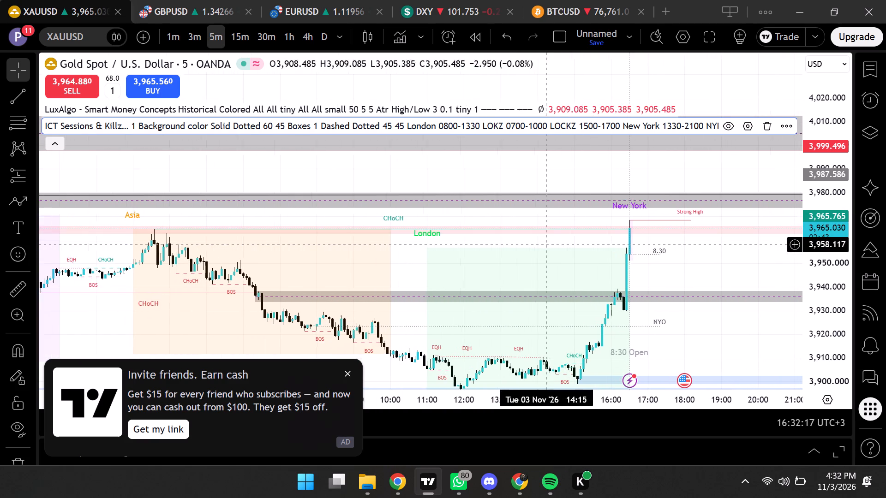
scroll(545, 244, "down", 3)
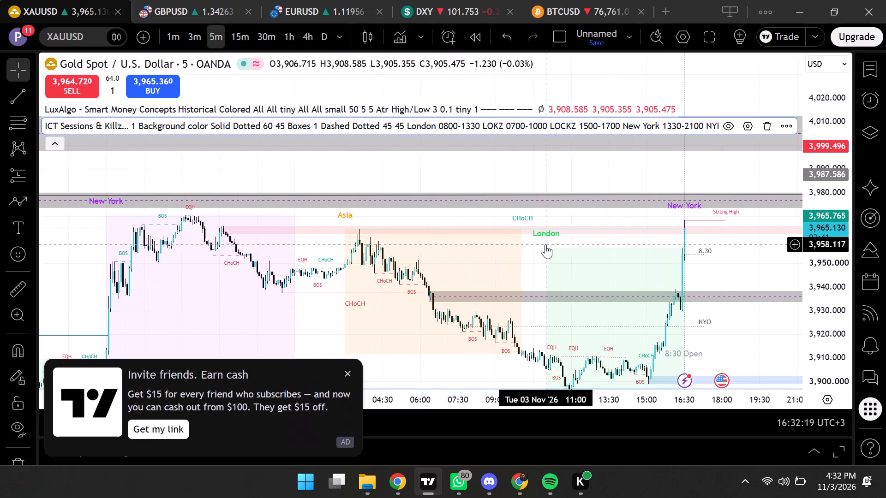
scroll(545, 244, "down", 1)
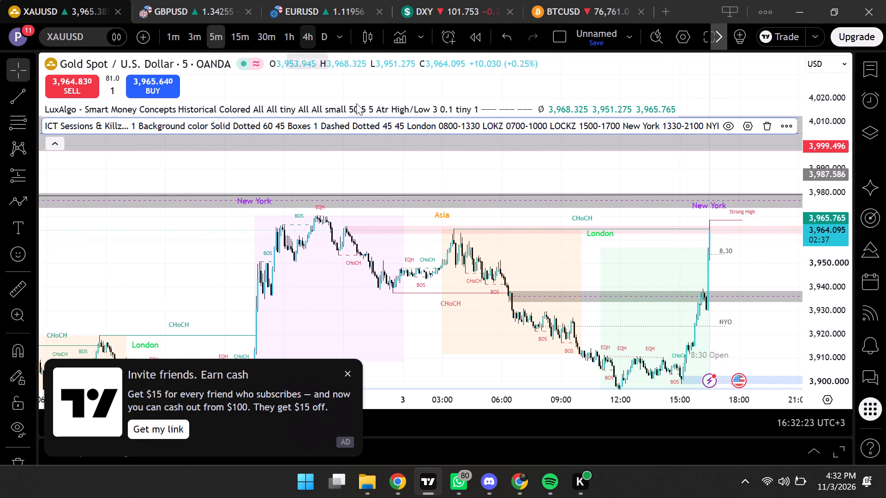
Hide the ICT Sessions & Killzones indicator.
left_click(731, 128)
Switch the XAUUSD chart to the 4-hour timeframe and examine the recent price structure around the FVG zone and weak low.
left_click(304, 36)
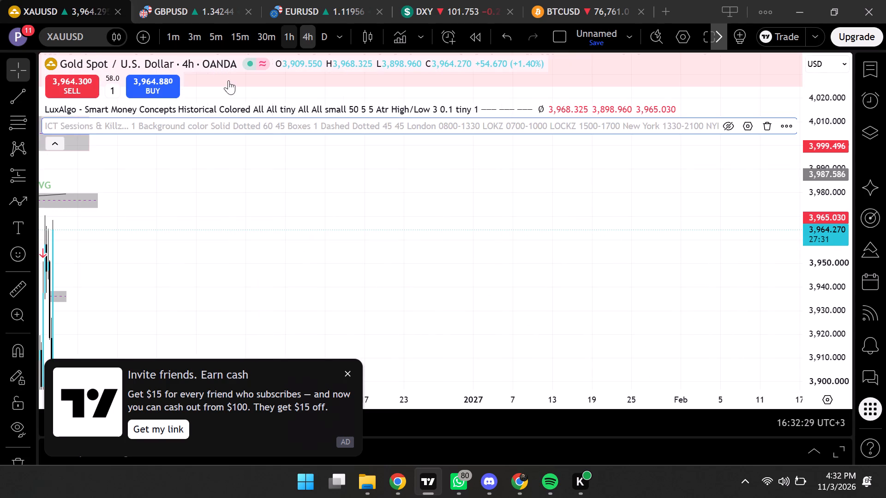
scroll(192, 302, "up", 3)
scroll(192, 302, "right", 5)
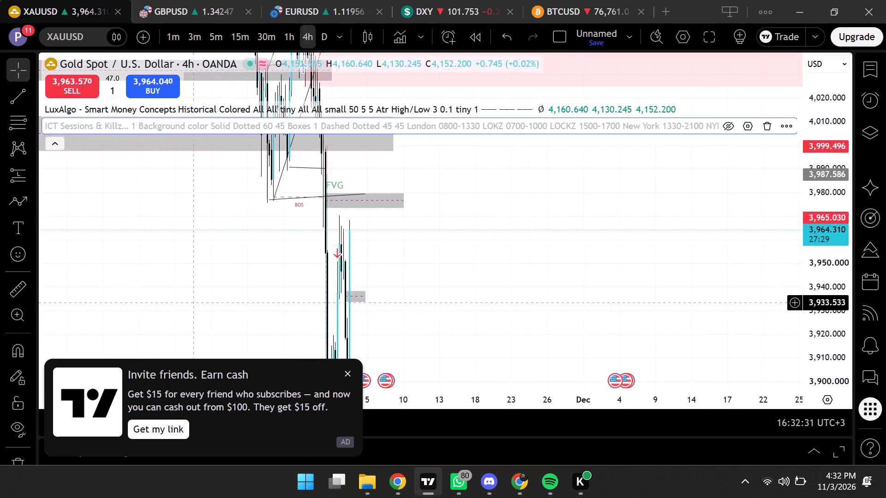
scroll(192, 302, "up", 5)
scroll(192, 302, "right", 2)
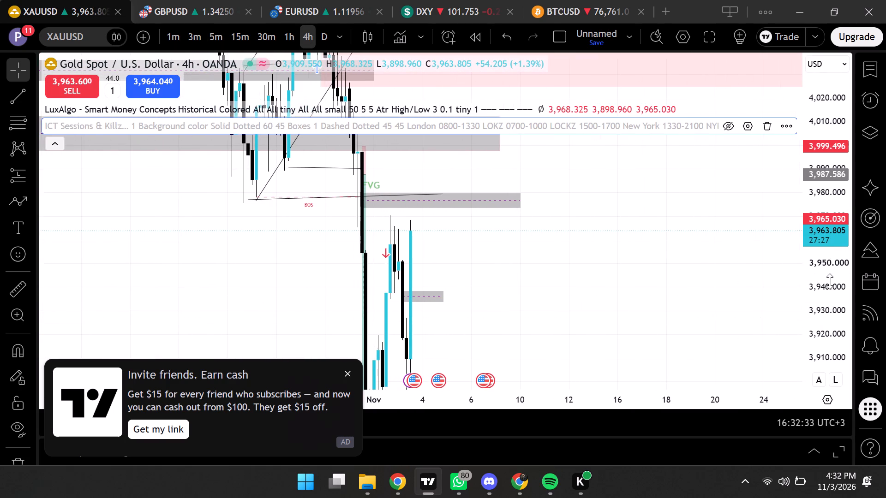
scroll(830, 281, "down", 10)
scroll(575, 338, "up", 1)
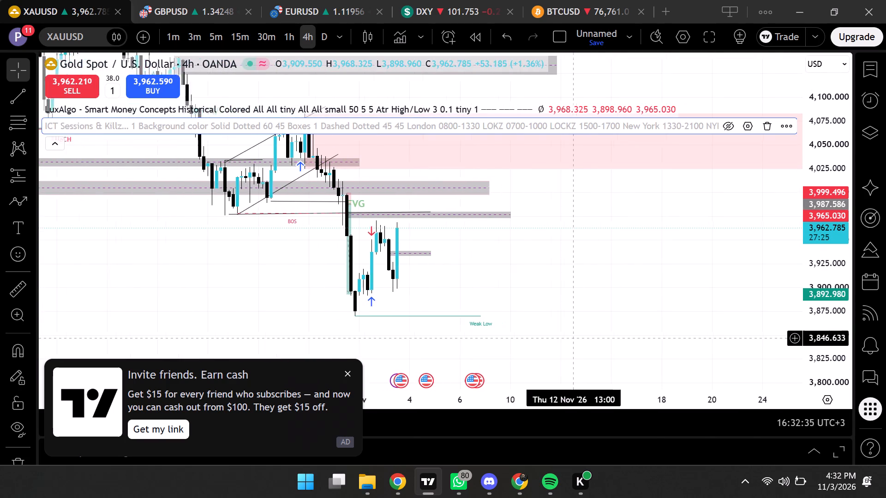
scroll(575, 338, "up", 2)
scroll(575, 338, "down", 3)
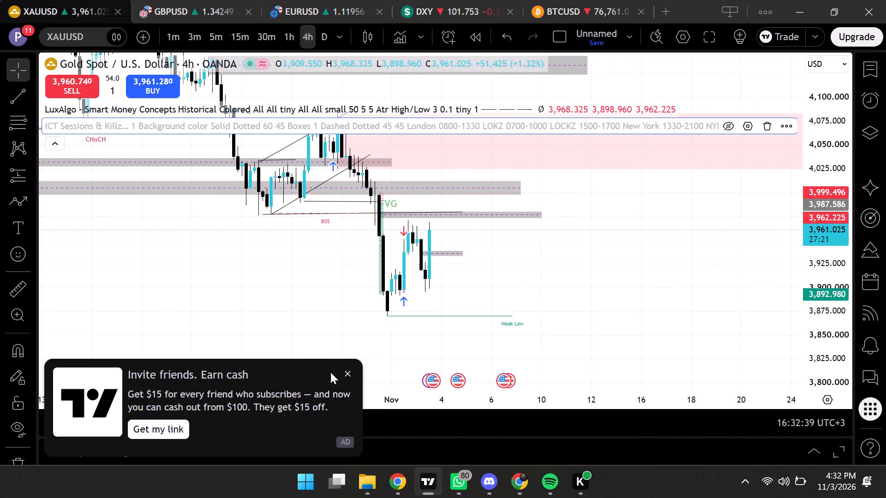
Dismiss the invite-friends advertisement covering the chart.
left_click(345, 377)
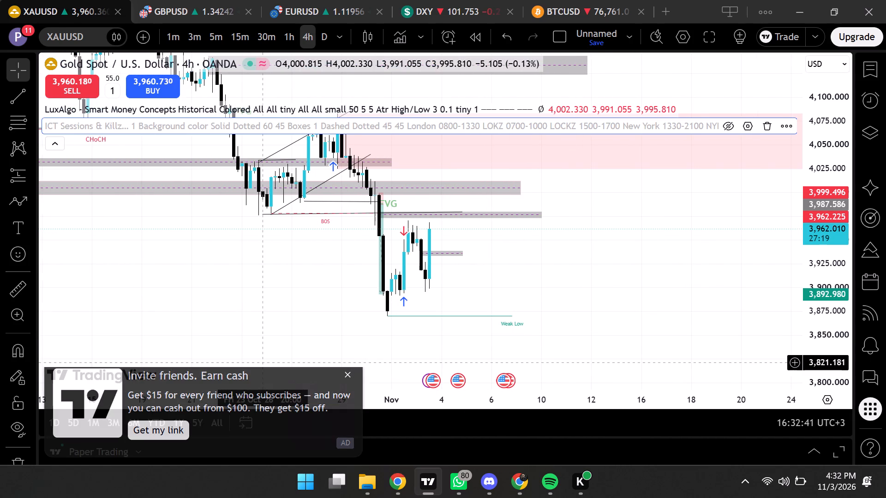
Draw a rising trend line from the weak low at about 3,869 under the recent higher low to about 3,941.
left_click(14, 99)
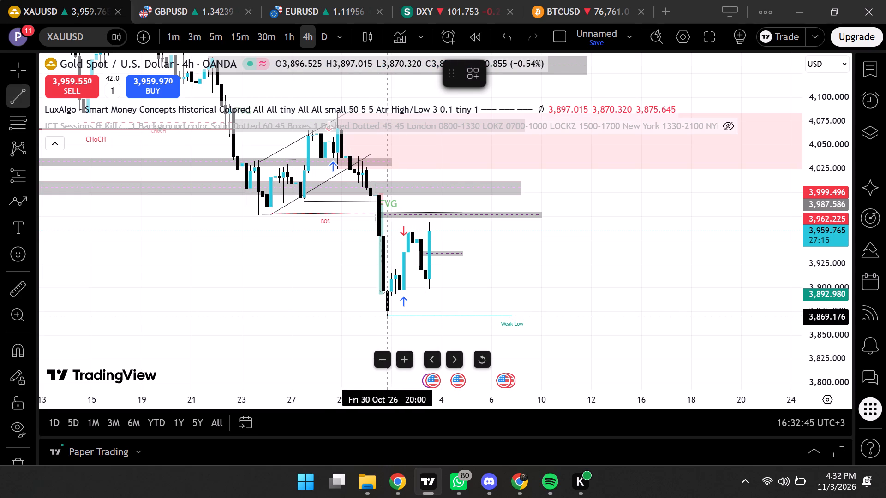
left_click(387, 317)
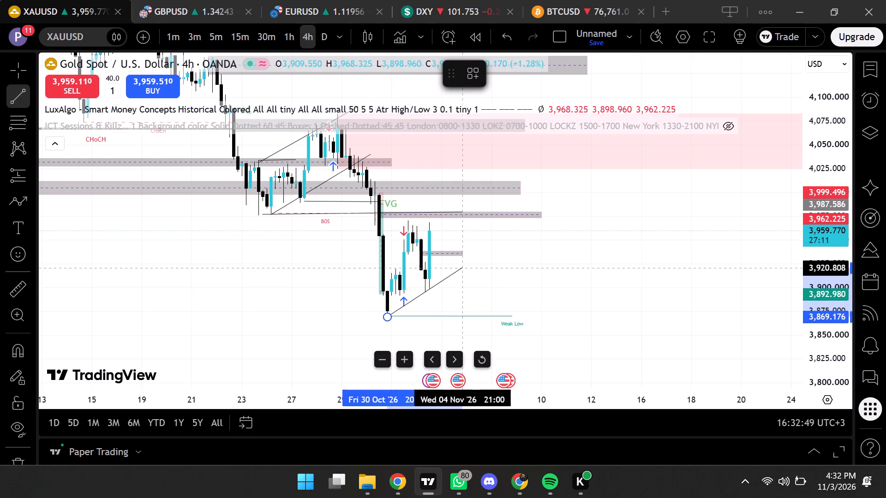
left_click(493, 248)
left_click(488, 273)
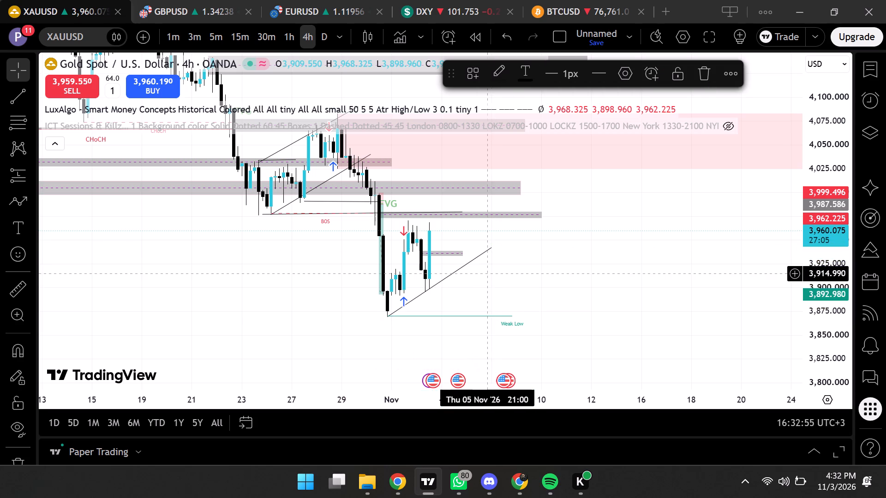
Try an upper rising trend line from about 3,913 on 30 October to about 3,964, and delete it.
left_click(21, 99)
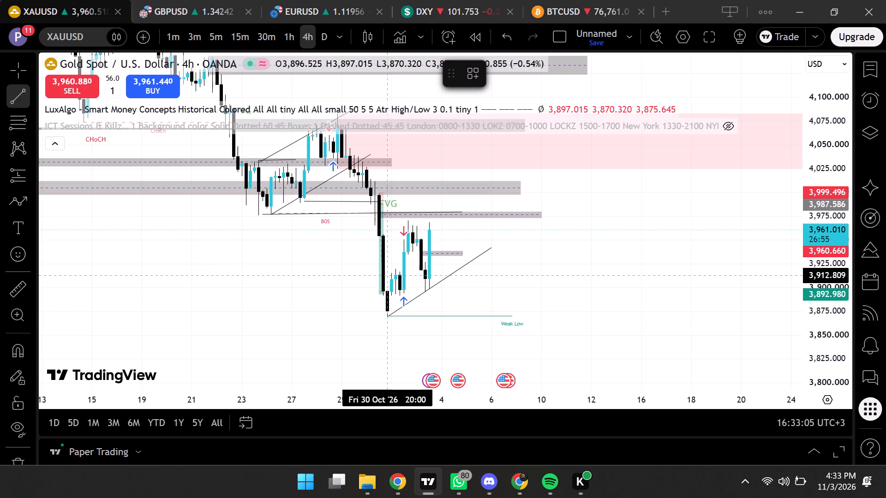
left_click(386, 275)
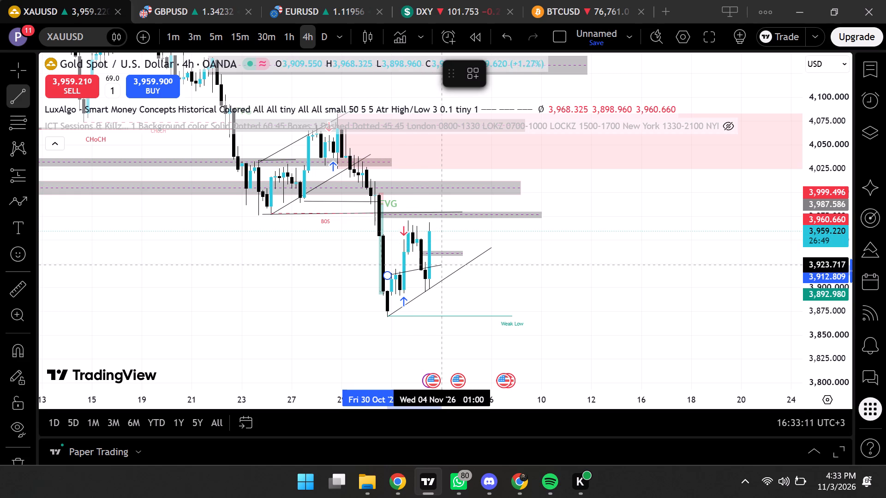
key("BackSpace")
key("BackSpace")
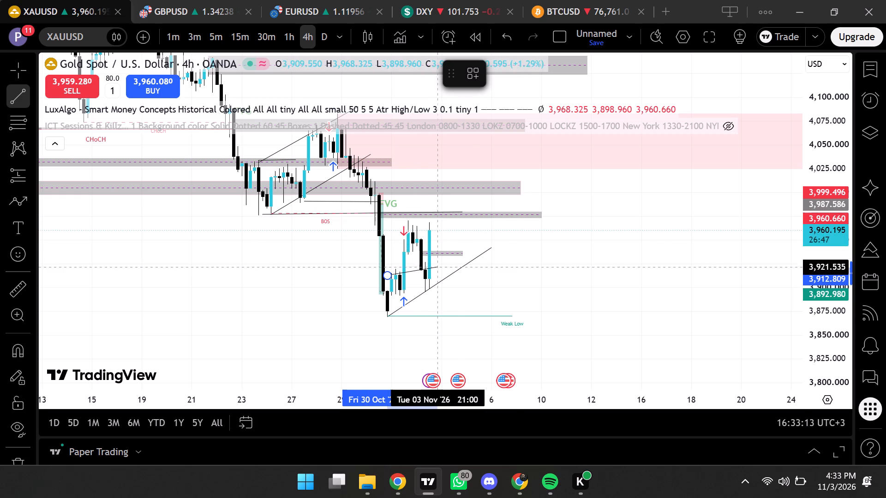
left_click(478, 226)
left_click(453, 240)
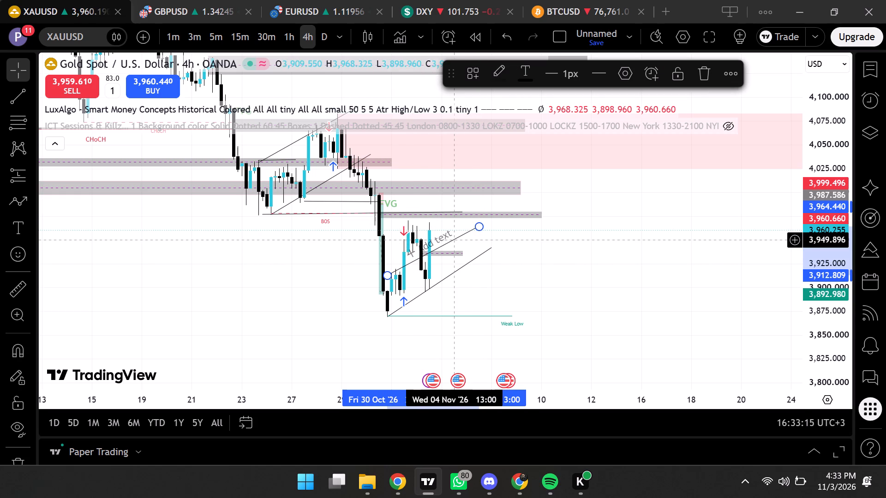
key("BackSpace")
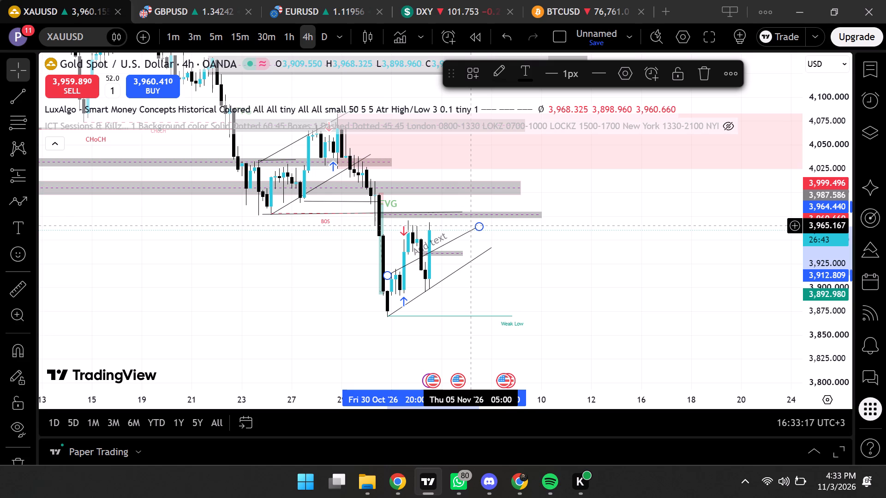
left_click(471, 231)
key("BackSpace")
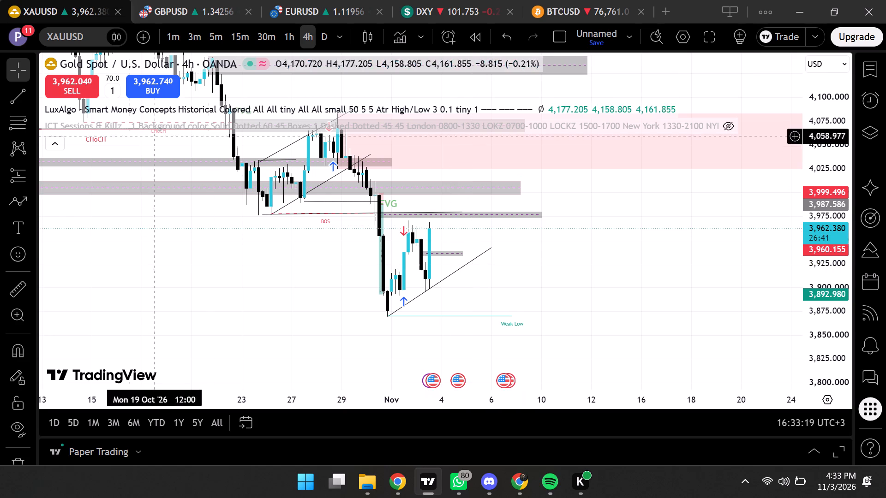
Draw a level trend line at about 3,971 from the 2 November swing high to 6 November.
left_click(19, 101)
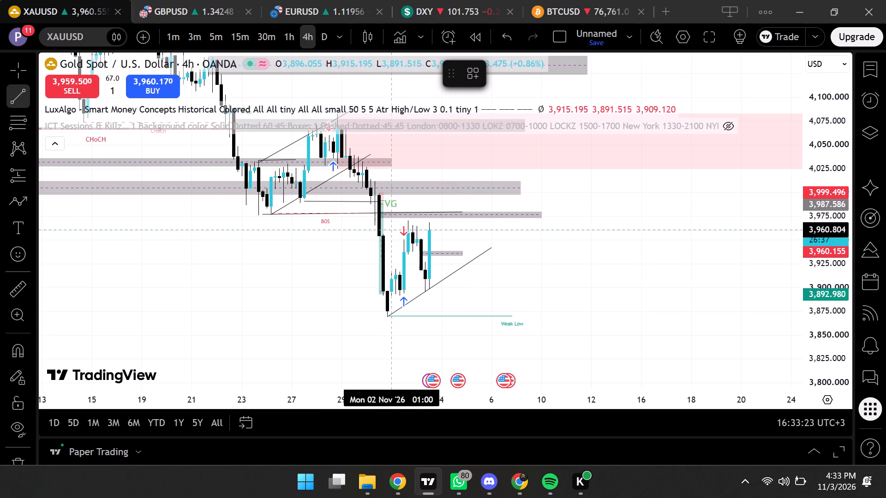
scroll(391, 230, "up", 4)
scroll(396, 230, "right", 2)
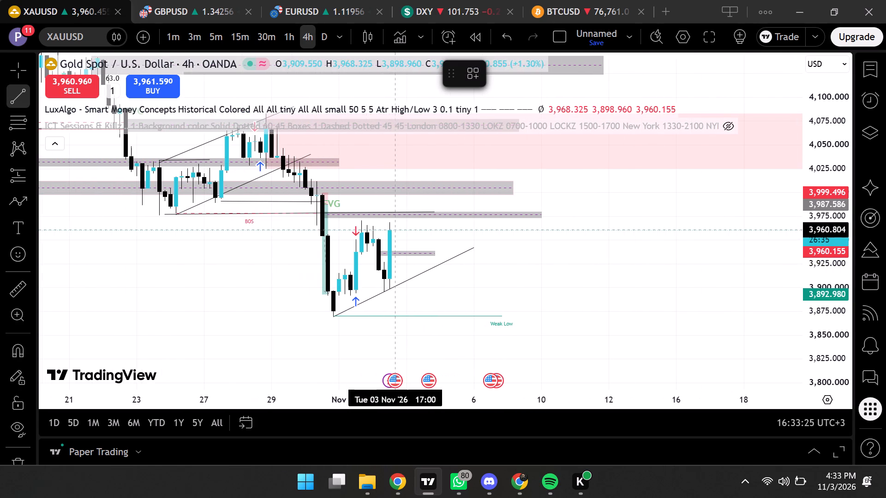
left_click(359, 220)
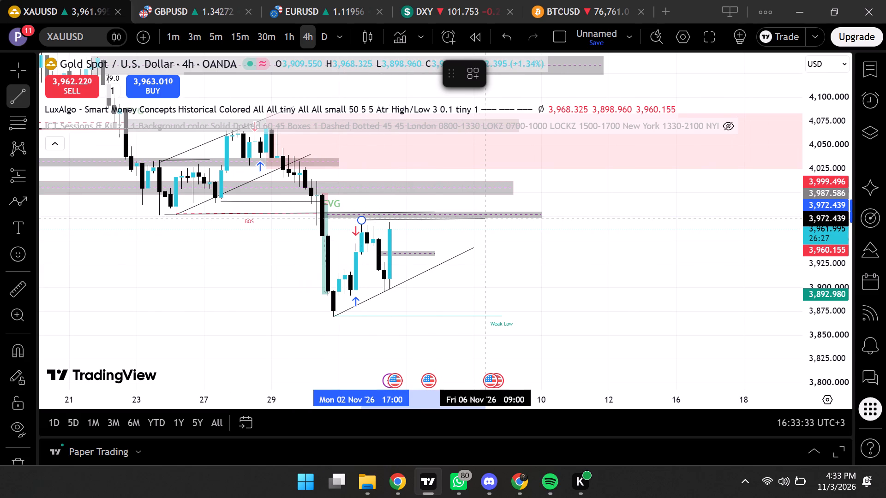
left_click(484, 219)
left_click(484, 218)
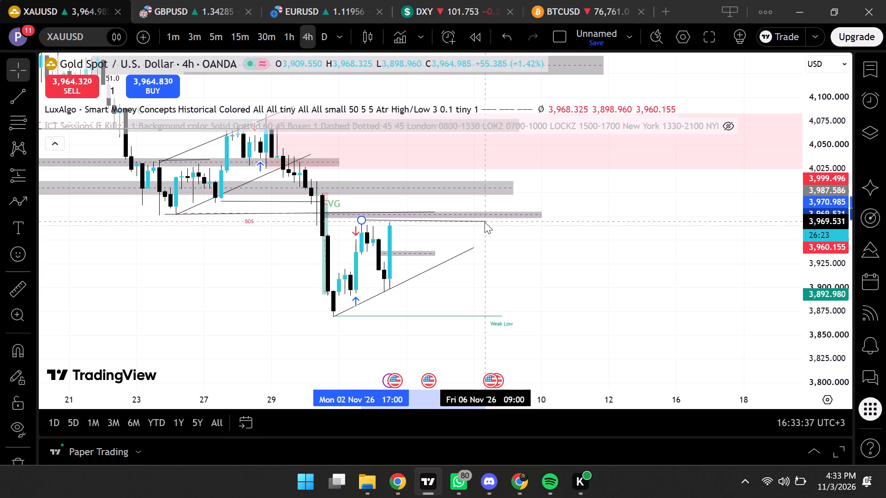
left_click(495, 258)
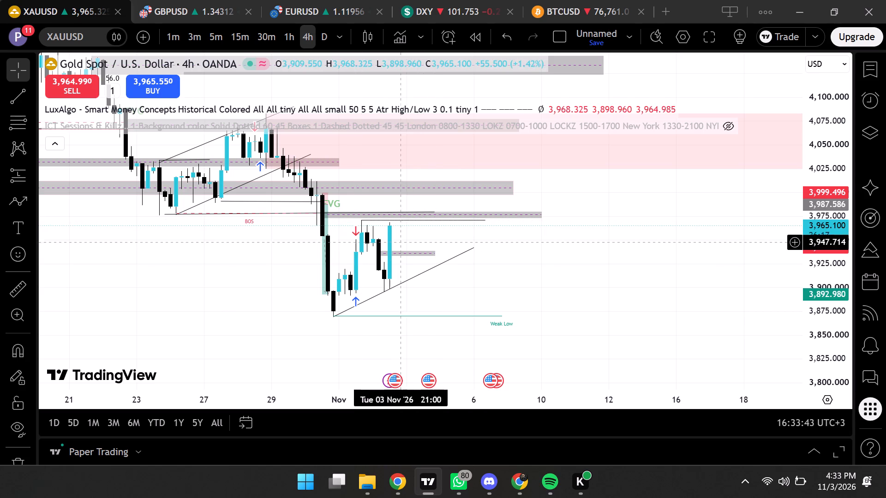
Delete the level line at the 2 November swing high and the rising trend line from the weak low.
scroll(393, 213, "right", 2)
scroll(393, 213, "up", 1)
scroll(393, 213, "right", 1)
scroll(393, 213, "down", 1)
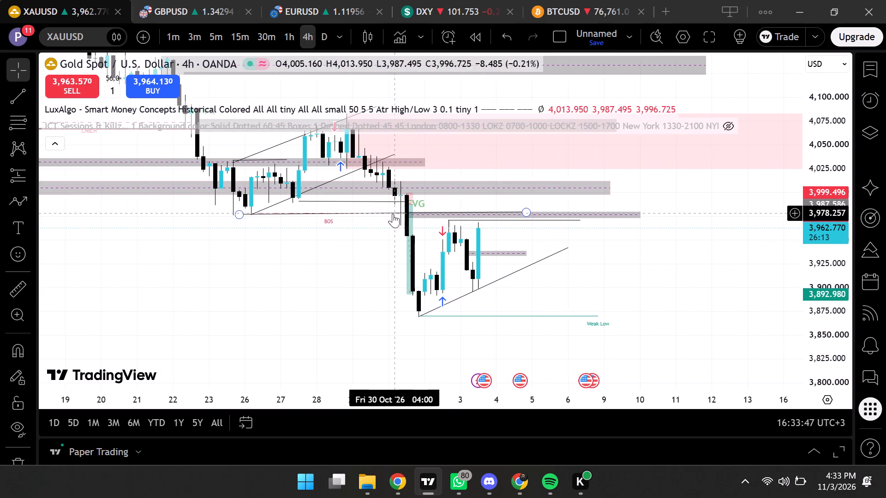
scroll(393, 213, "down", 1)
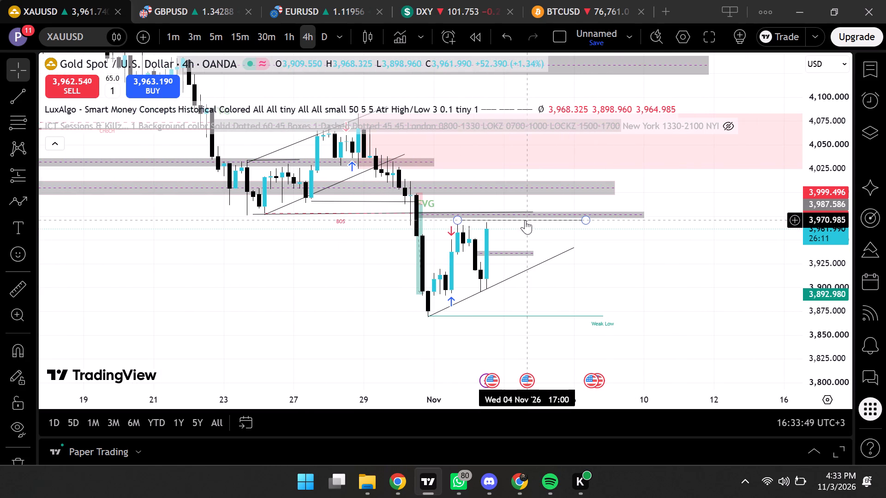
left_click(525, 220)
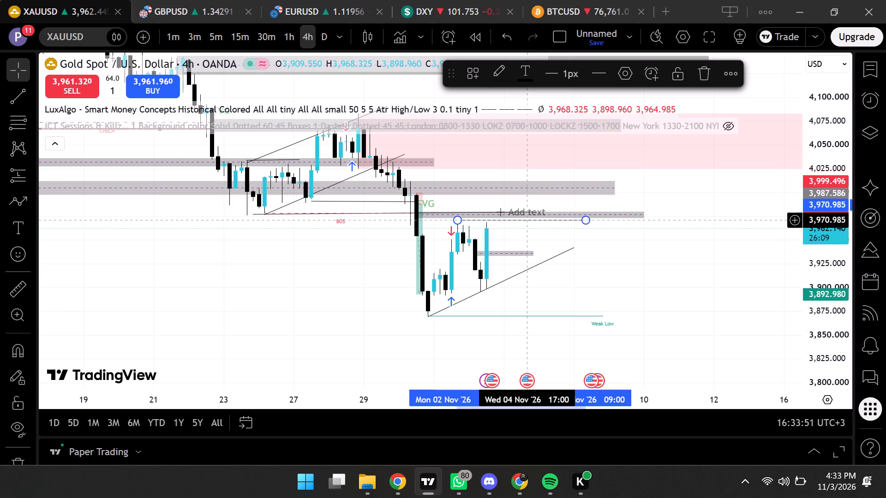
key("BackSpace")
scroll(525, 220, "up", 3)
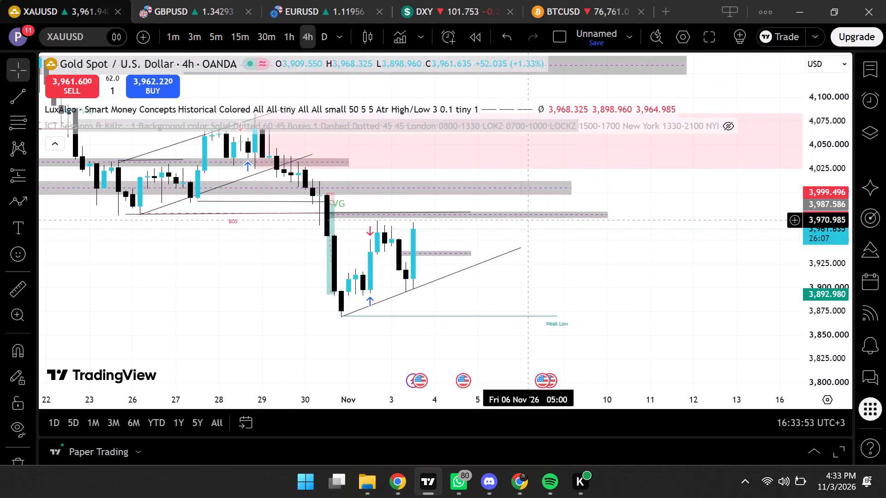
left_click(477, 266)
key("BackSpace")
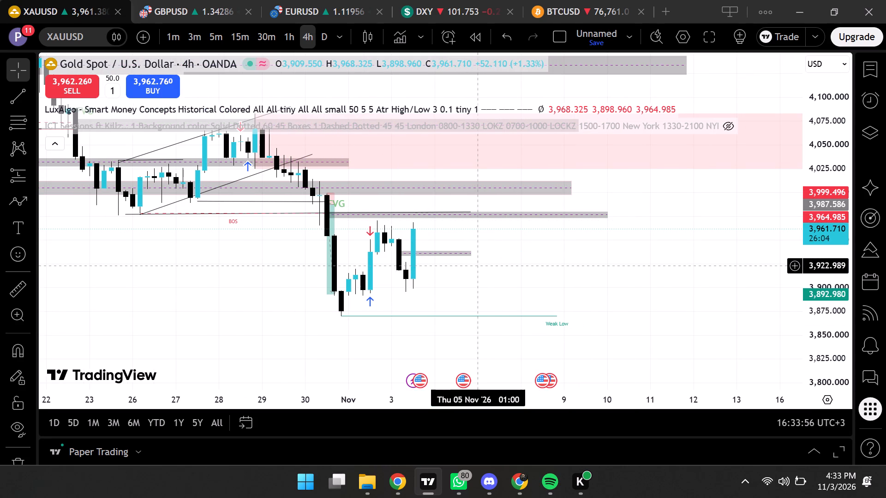
Switch the XAUUSD chart to the 1-hour timeframe.
left_click(292, 46)
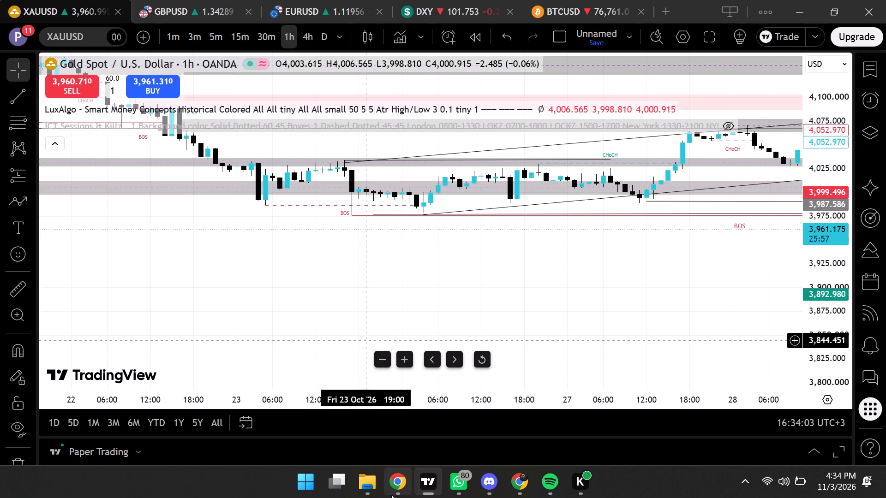
Switch to Chrome and check today's remaining events and the trading sessions on the Forex Factory calendar.
left_click(391, 495)
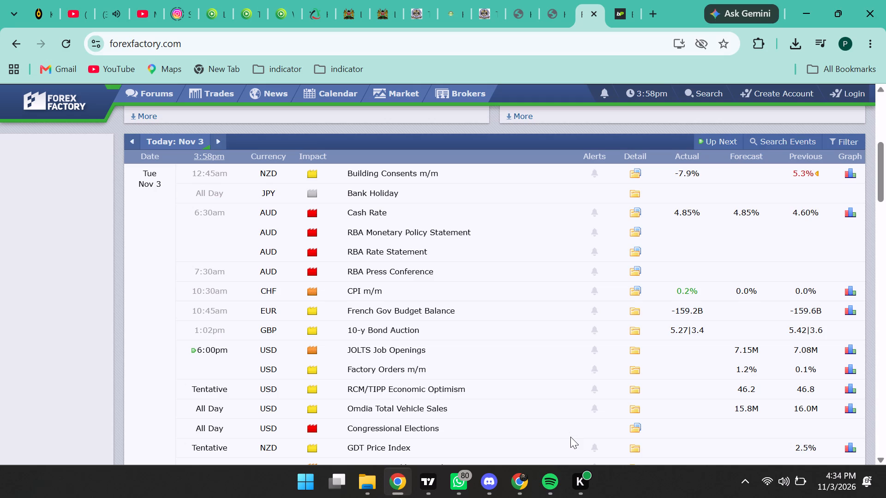
scroll(465, 445, "down", 3)
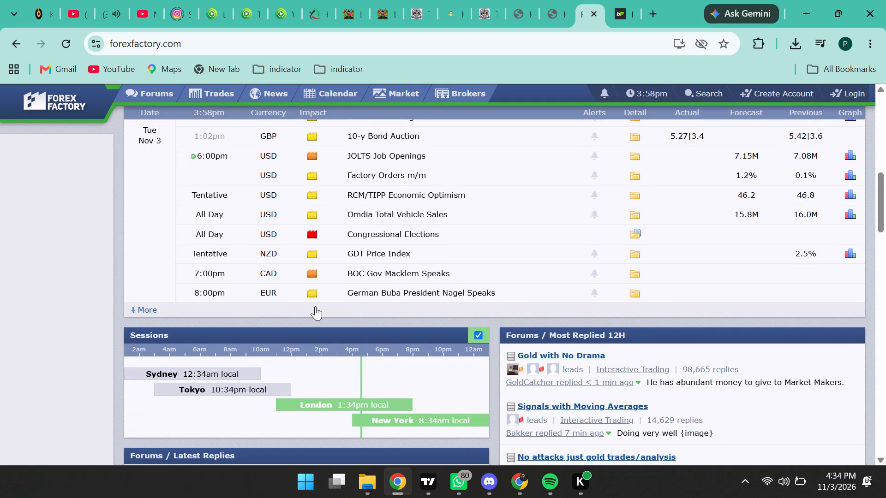
Switch to the playing YouTube video and rewind it to about 19:19.
left_click(102, 5)
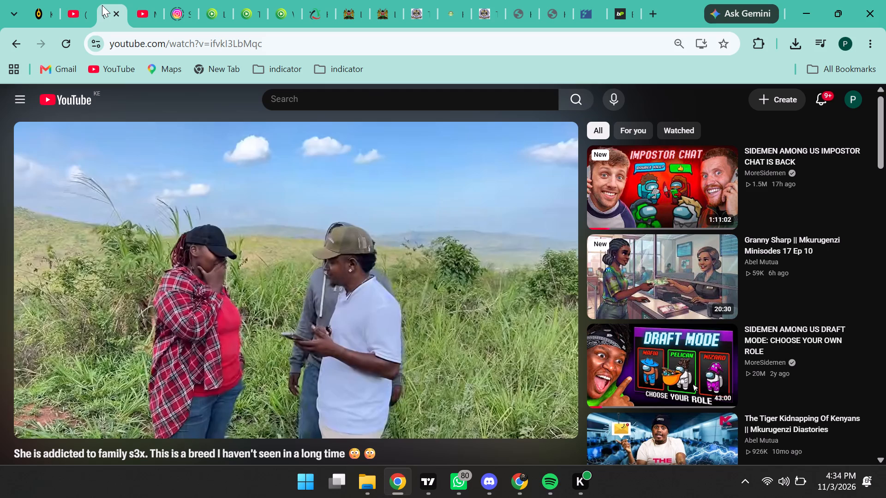
key("Left")
key("Left")
key("Left")
key("Left")
key("Left")
key("Left")
key("Left")
key("Left")
key("Left")
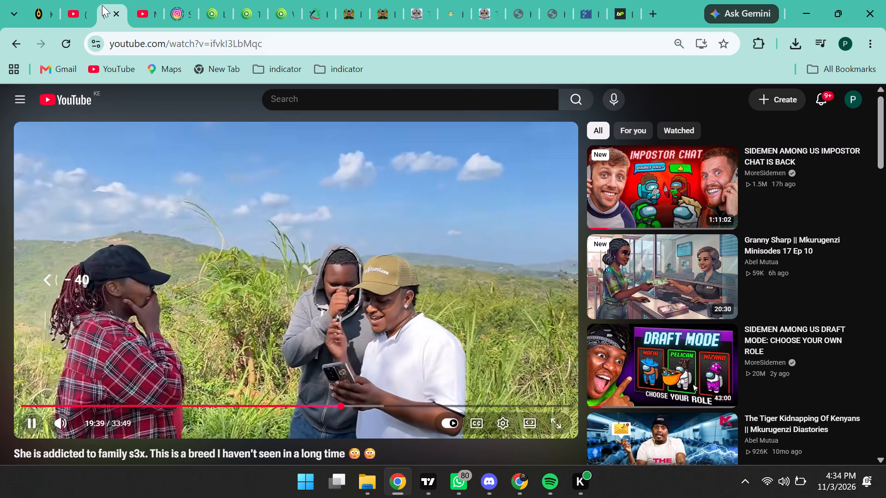
key("Left")
key("Left")
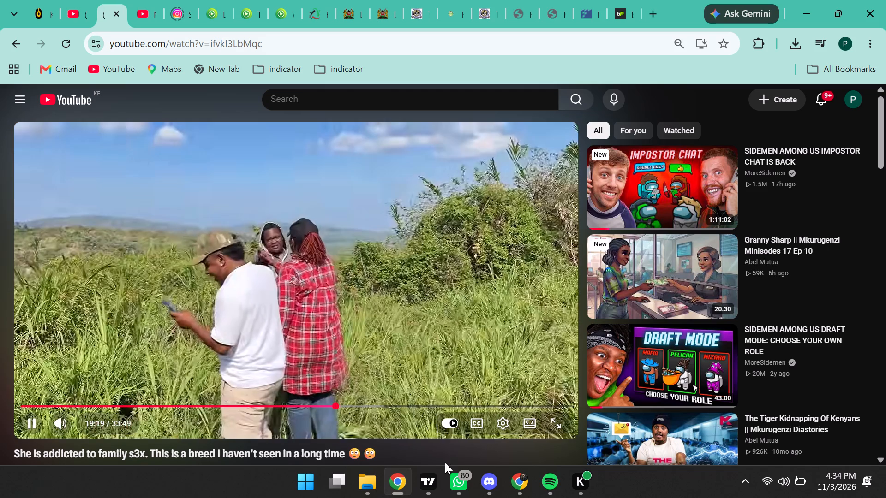
Switch back to TradingView.
left_click(439, 481)
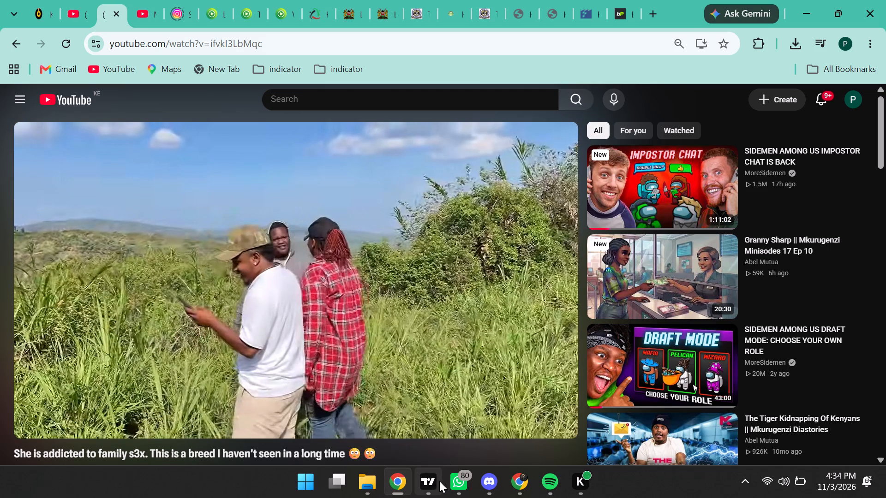
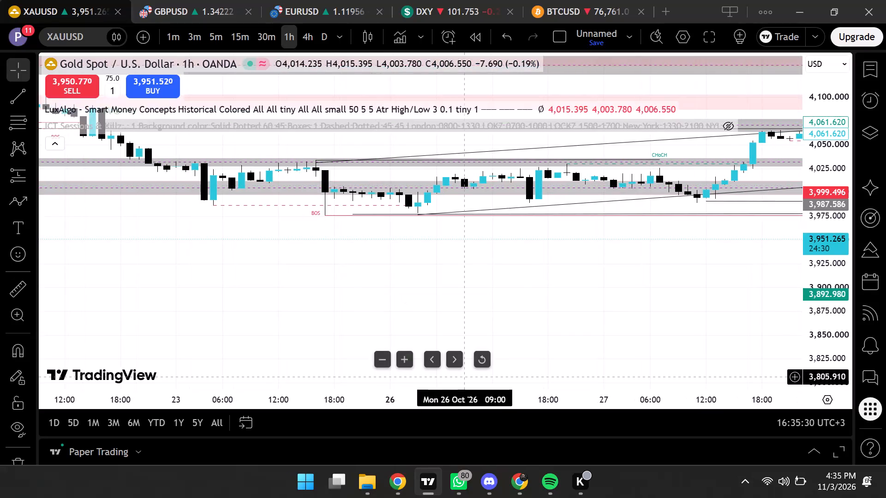
Examine the recent XAUUSD 1-hour price structure around the marked supply and demand zones.
scroll(462, 377, "down", 8)
scroll(558, 350, "left", 8)
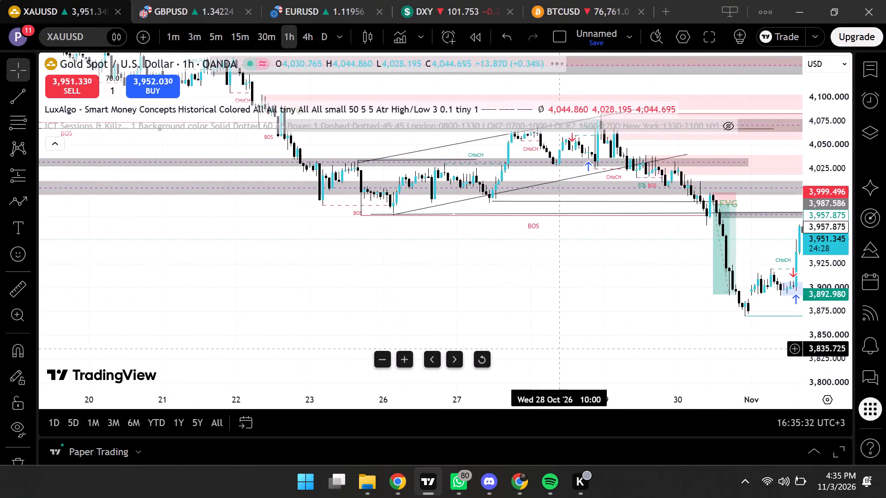
scroll(561, 349, "up", 4)
scroll(561, 349, "right", 1)
scroll(561, 349, "down", 1)
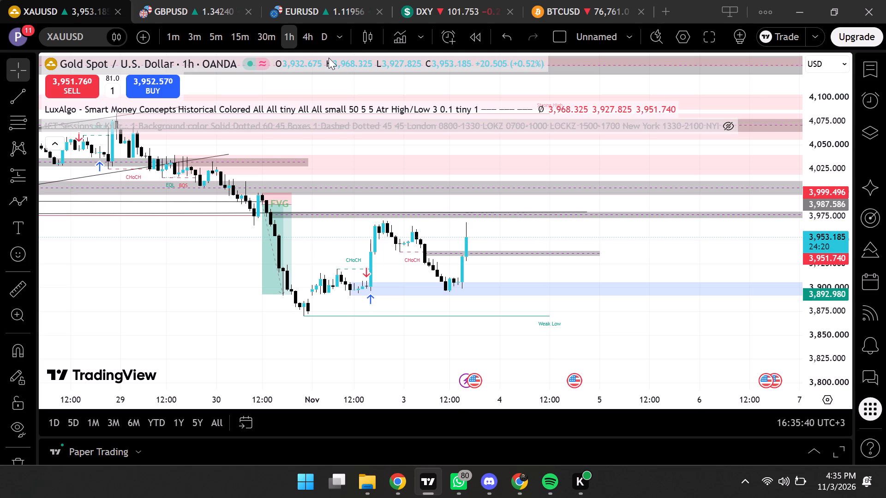
scroll(329, 58, "down", 1)
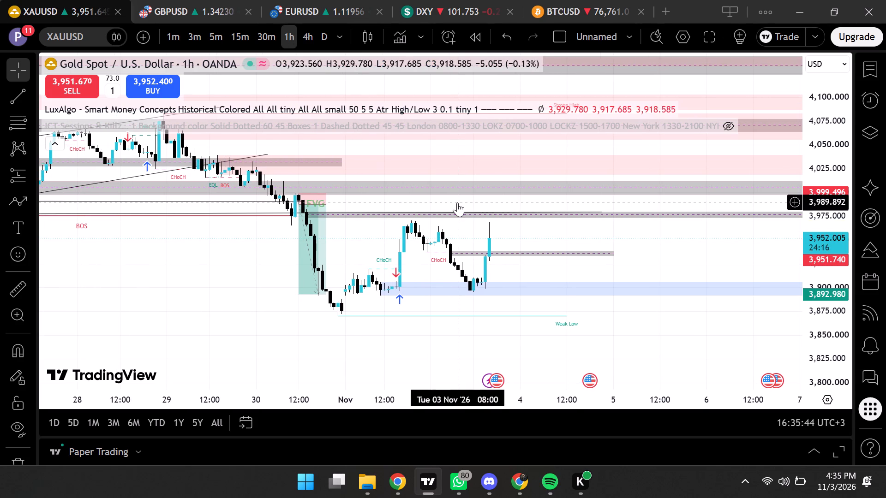
scroll(457, 202, "up", 1)
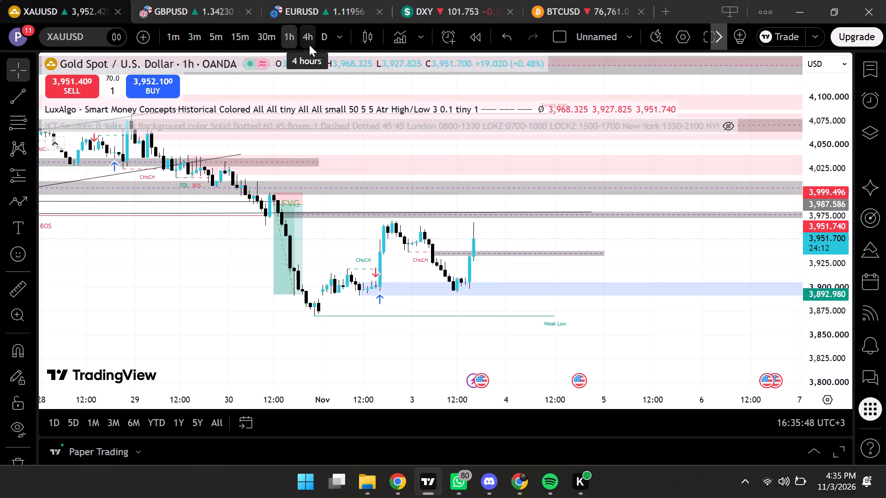
Show the hidden ICT Sessions & Killzones indicator on the XAUUSD chart.
left_click(724, 130)
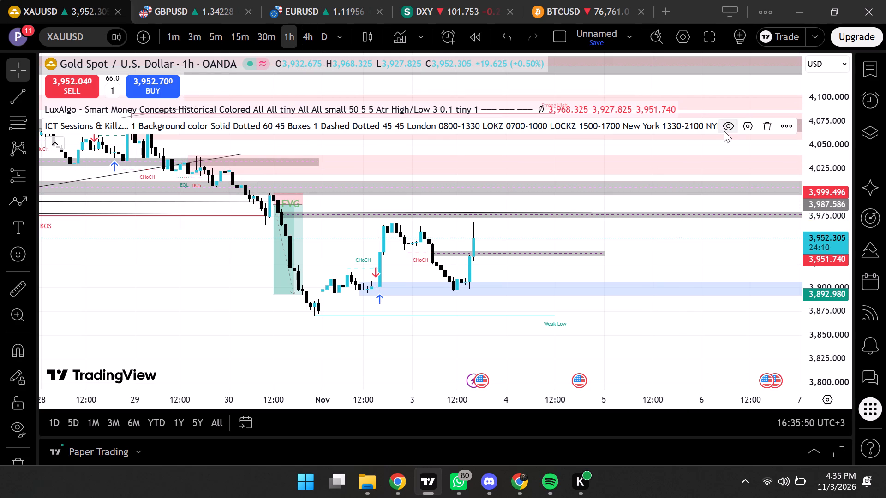
scroll(588, 183, "up", 3)
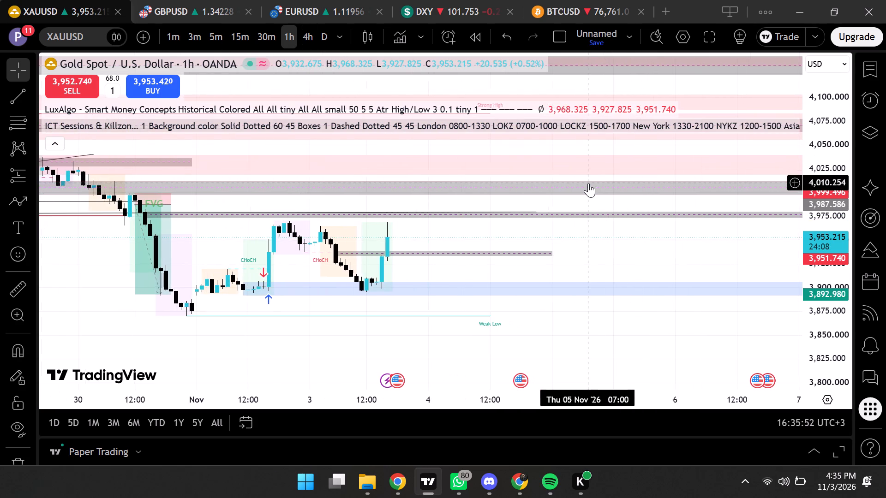
scroll(588, 183, "right", 1)
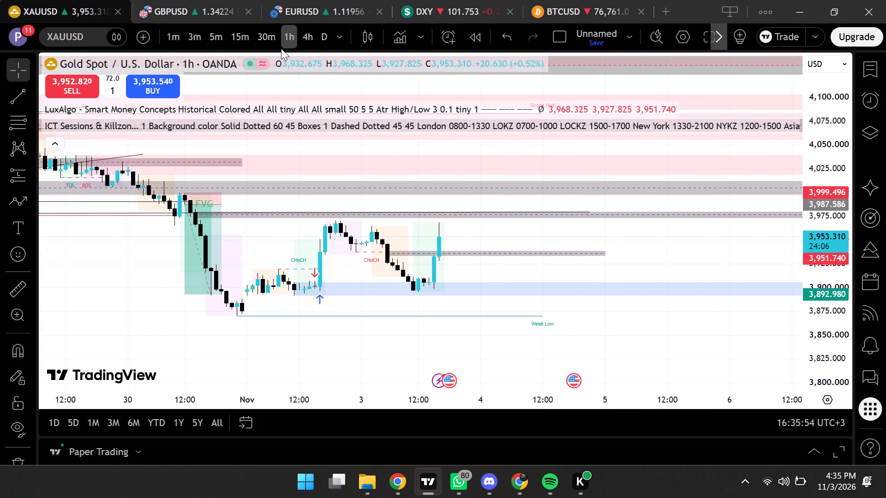
Switch XAUUSD to the 30-minute timeframe and examine price across the Asia, London and New York sessions around the marked zones.
left_click(260, 35)
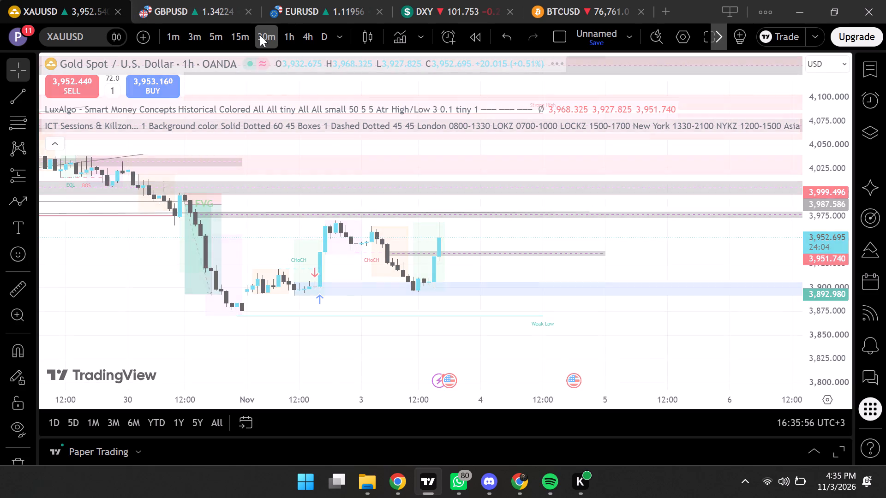
scroll(428, 196, "left", 7)
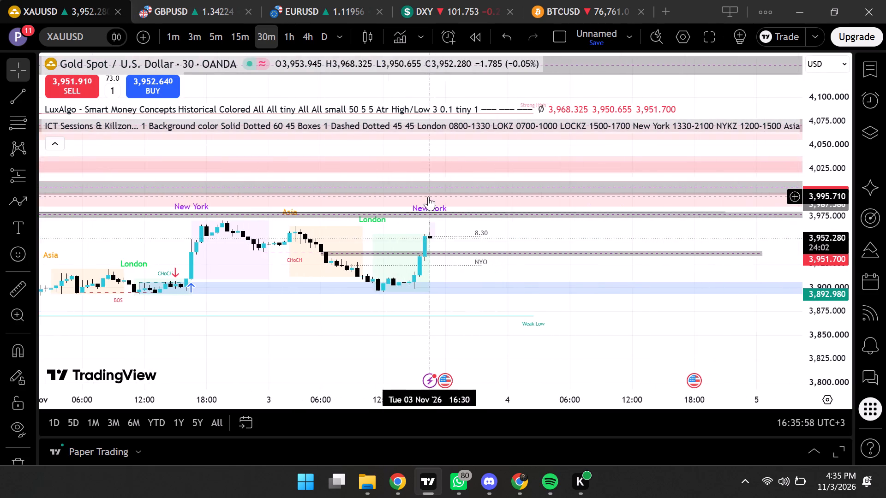
scroll(428, 196, "left", 1)
scroll(428, 196, "down", 2)
scroll(428, 196, "left", 1)
scroll(428, 196, "down", 1)
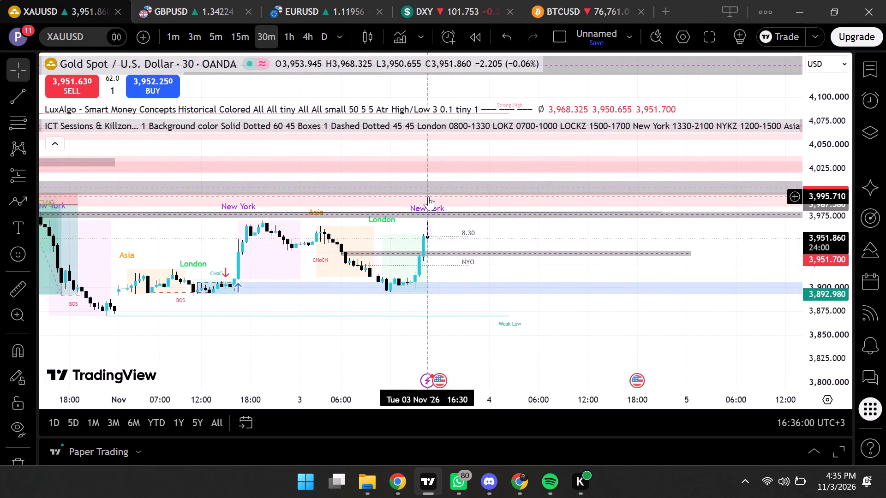
scroll(428, 196, "down", 1)
scroll(428, 196, "left", 1)
scroll(428, 196, "down", 1)
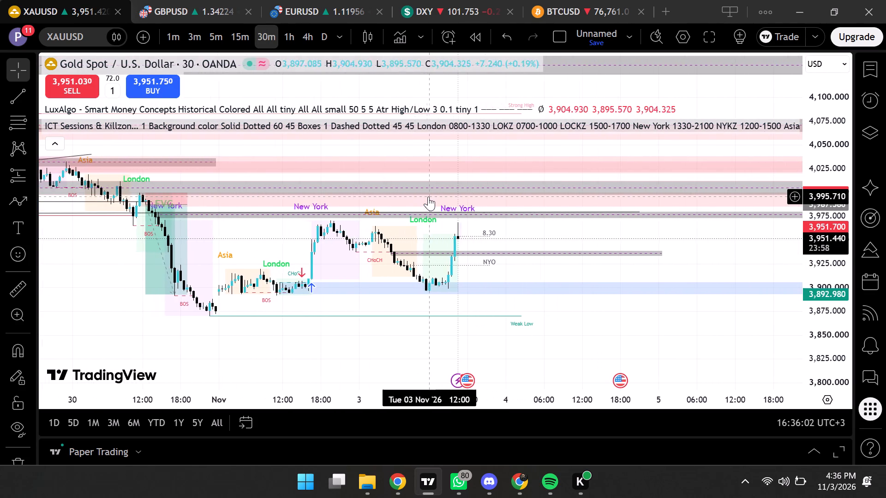
scroll(428, 196, "down", 2)
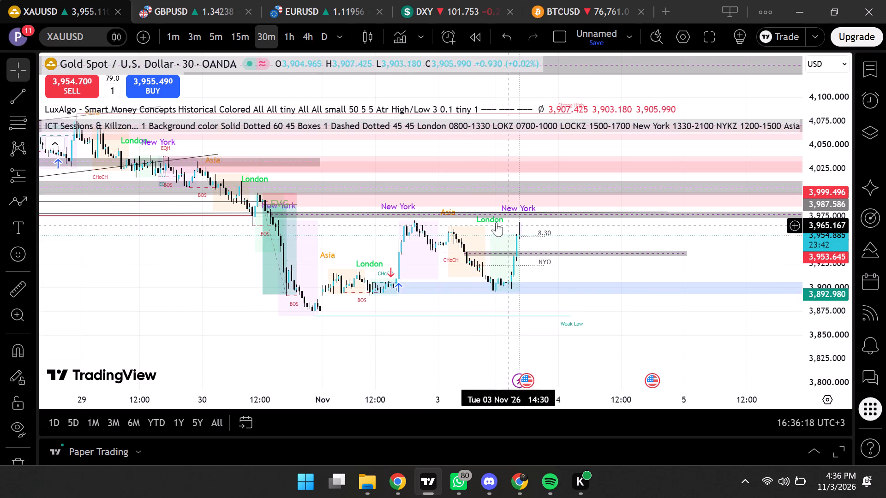
scroll(497, 237, "down", 1)
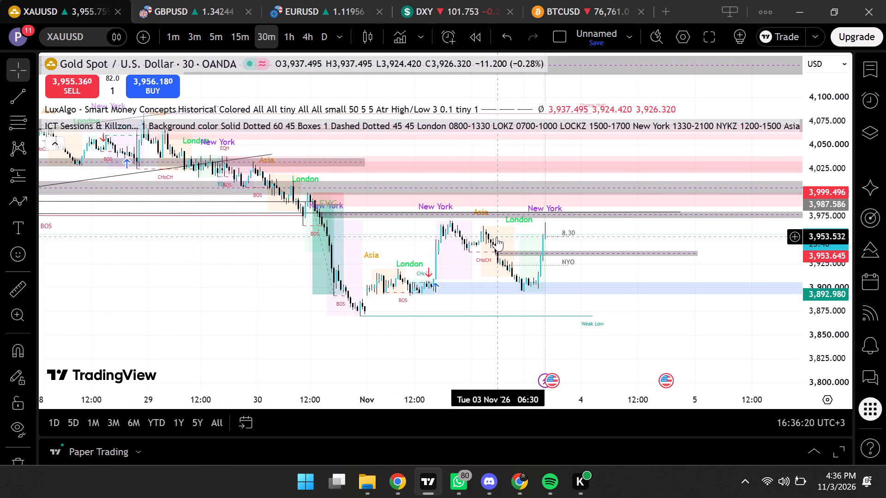
scroll(497, 237, "down", 1)
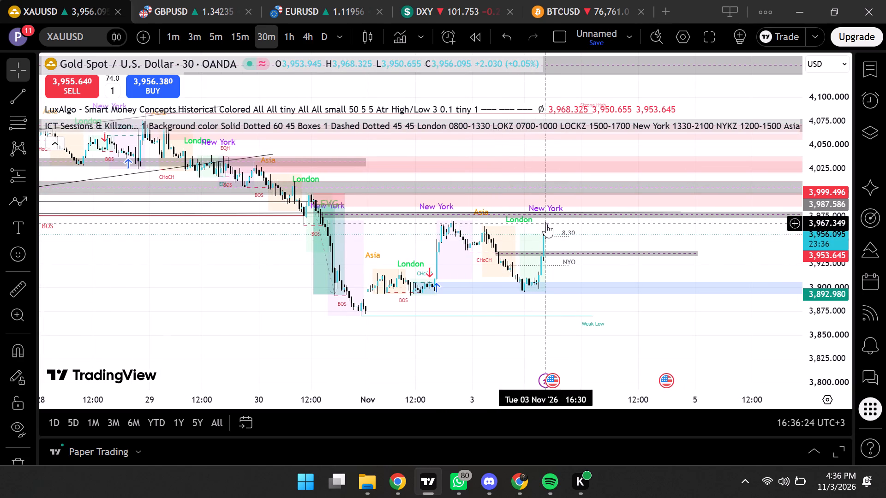
scroll(545, 248, "up", 2)
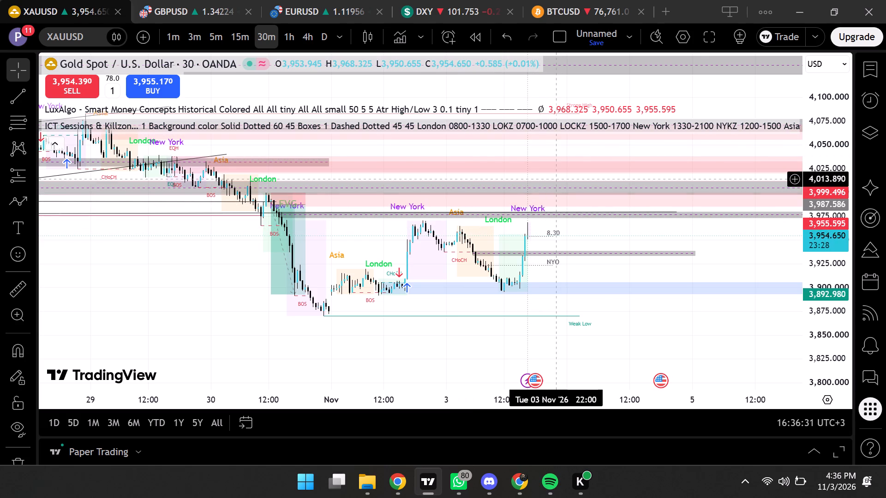
scroll(540, 253, "up", 2)
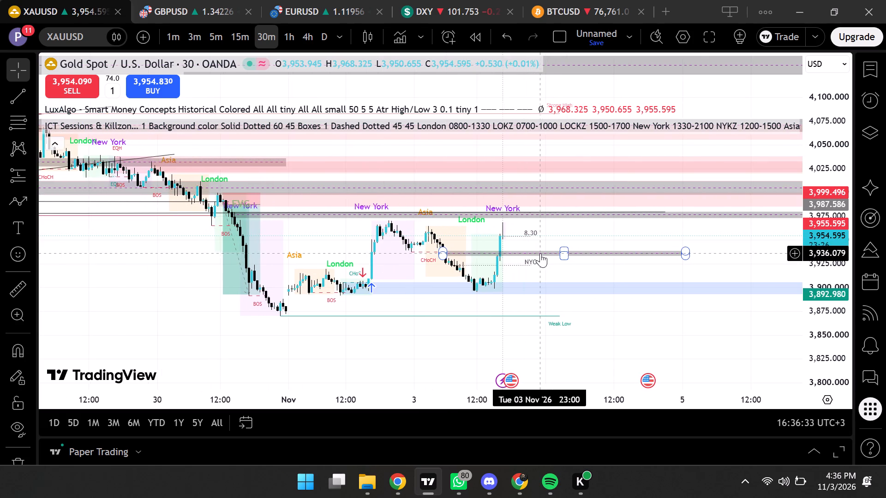
scroll(540, 253, "right", 1)
scroll(540, 253, "up", 1)
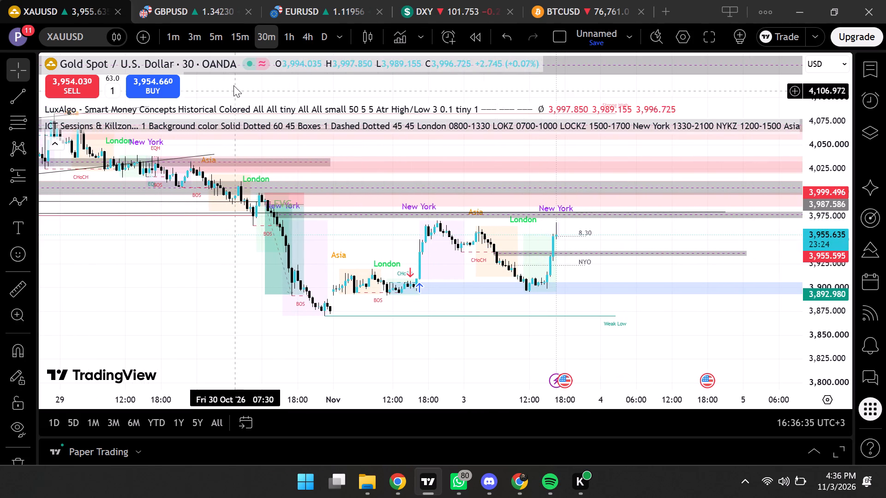
Switch XAUUSD to the 15-minute timeframe and examine the latest move towards the overhead zones.
left_click(238, 30)
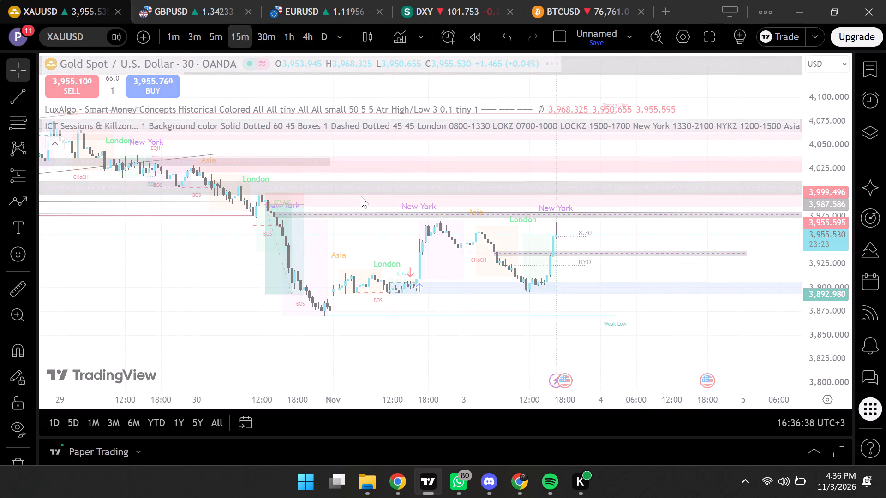
scroll(526, 217, "left", 10)
scroll(526, 217, "down", 1)
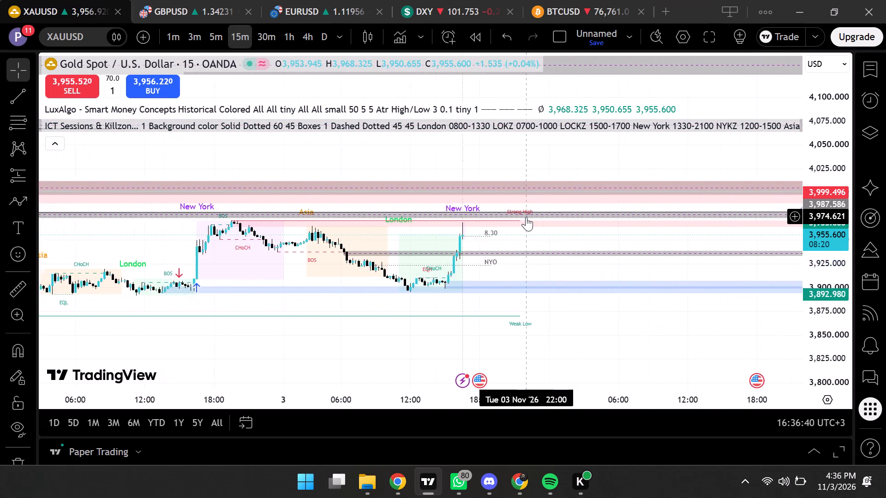
scroll(526, 217, "down", 1)
scroll(526, 217, "up", 1)
scroll(844, 239, "up", 3)
Open the DXY chart and restore its closed data connection.
left_click(425, 6)
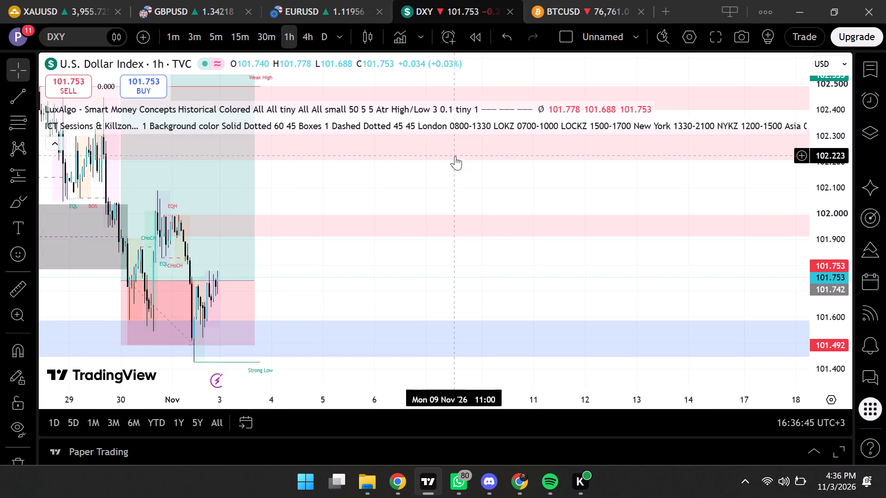
scroll(257, 220, "right", 2)
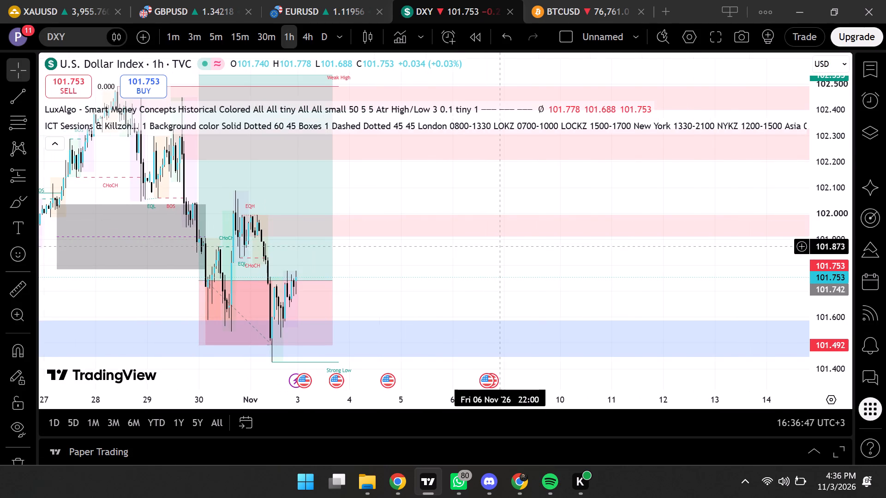
scroll(842, 253, "down", 5)
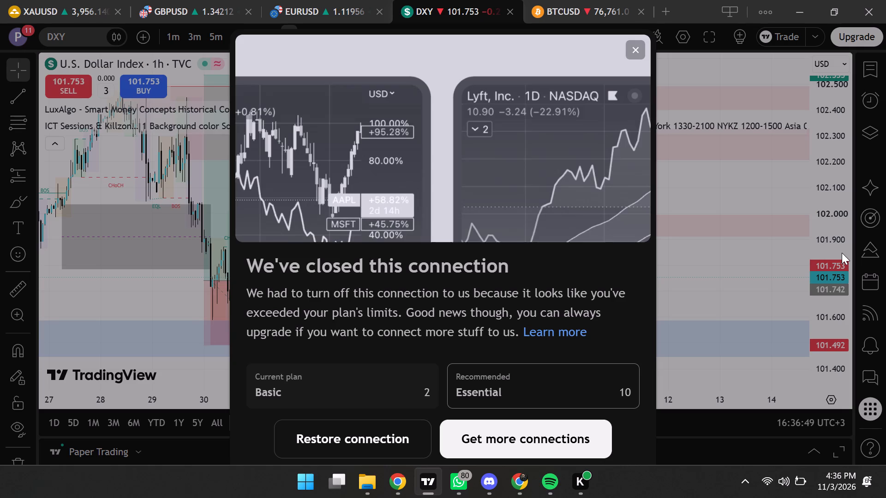
left_click(348, 453)
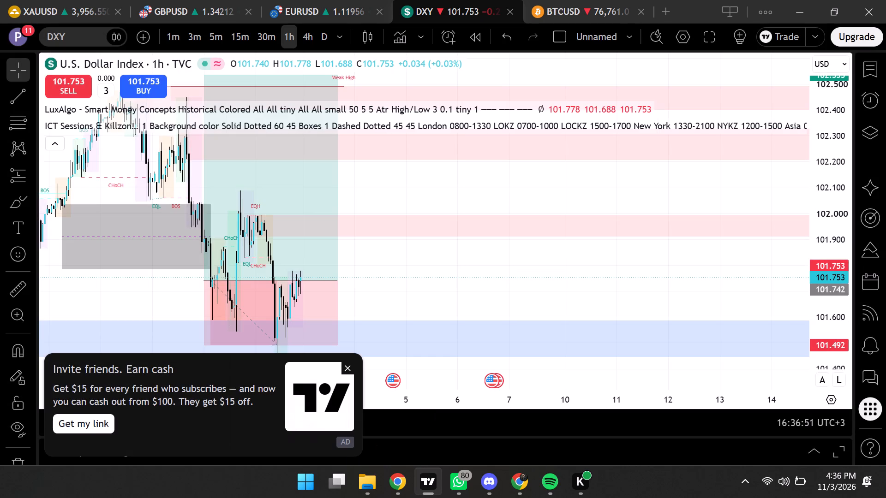
Delete the long position drawing from the DXY 1-hour chart.
scroll(820, 272, "down", 7)
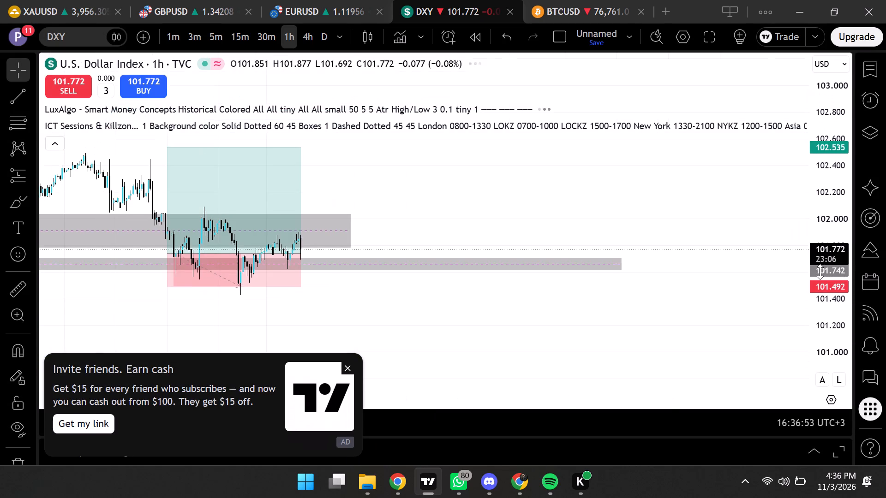
scroll(626, 283, "down", 5)
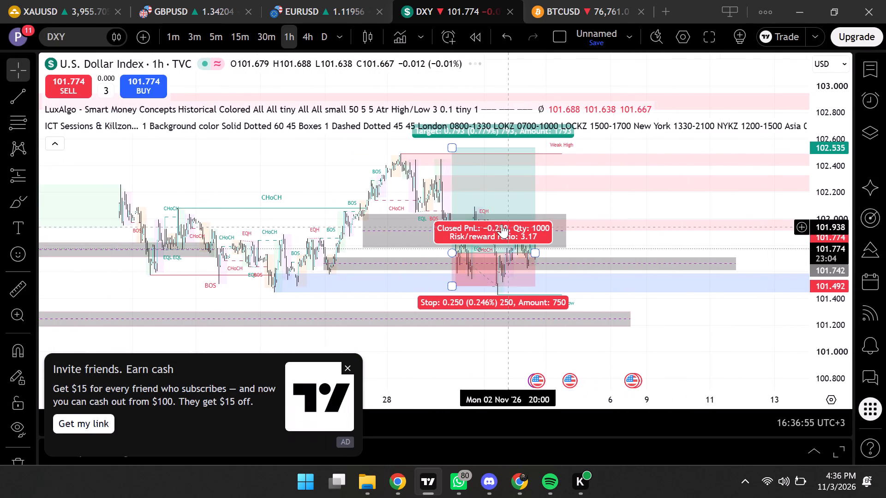
scroll(491, 221, "up", 3)
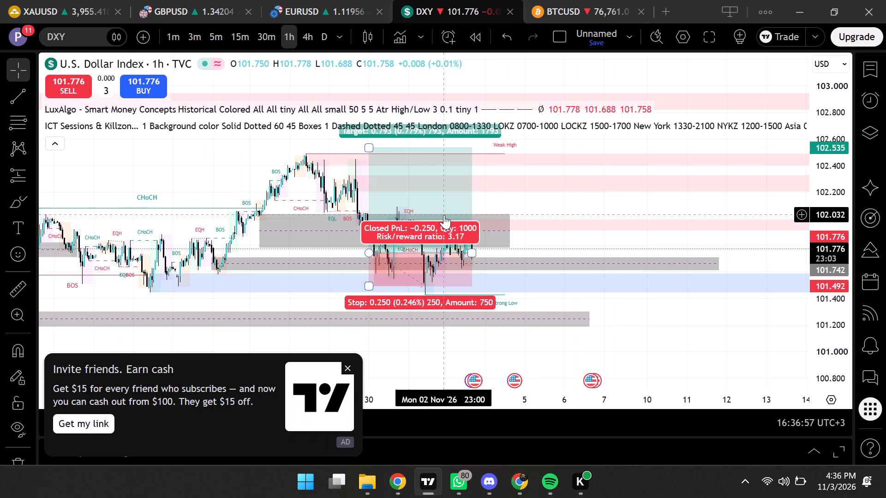
left_click(444, 215)
key("BackSpace")
Delete the grey rectangle zone around 101.9 from the DXY chart.
scroll(444, 215, "up", 2)
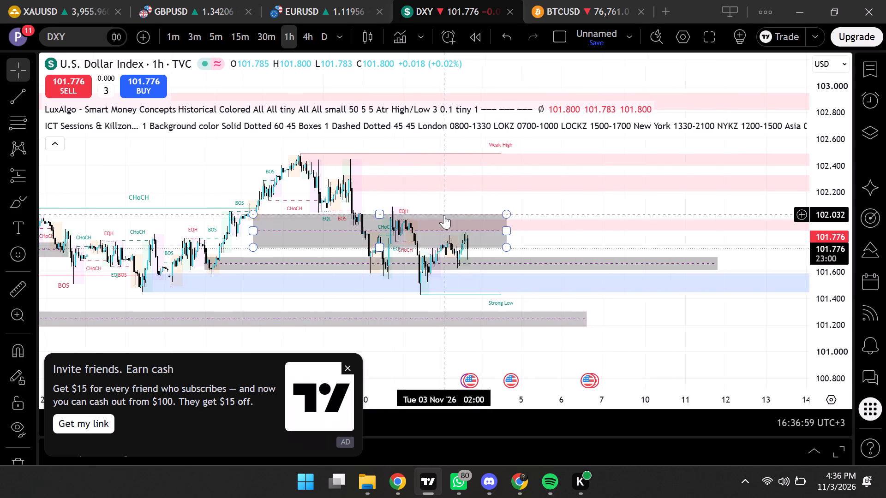
scroll(444, 215, "up", 1)
scroll(444, 215, "right", 1)
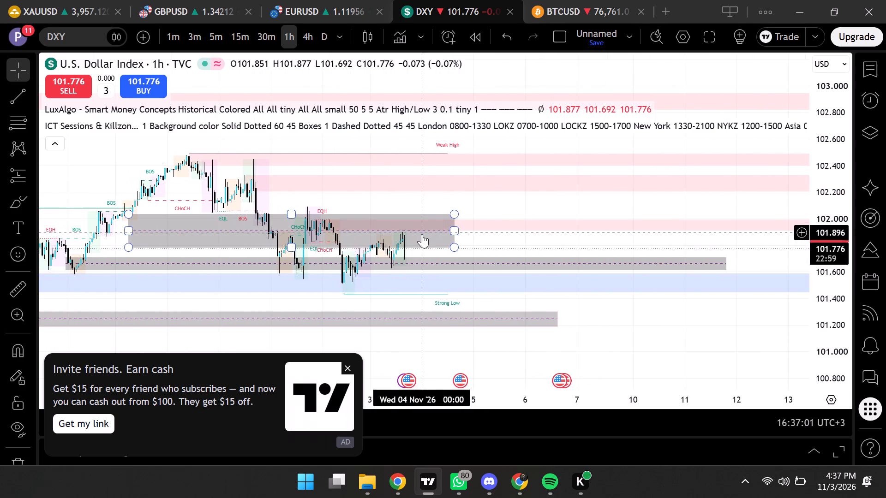
left_click(454, 233)
key("BackSpace")
Examine the DXY 1-hour structure around the remaining grey, blue and pink zones.
scroll(454, 233, "up", 2)
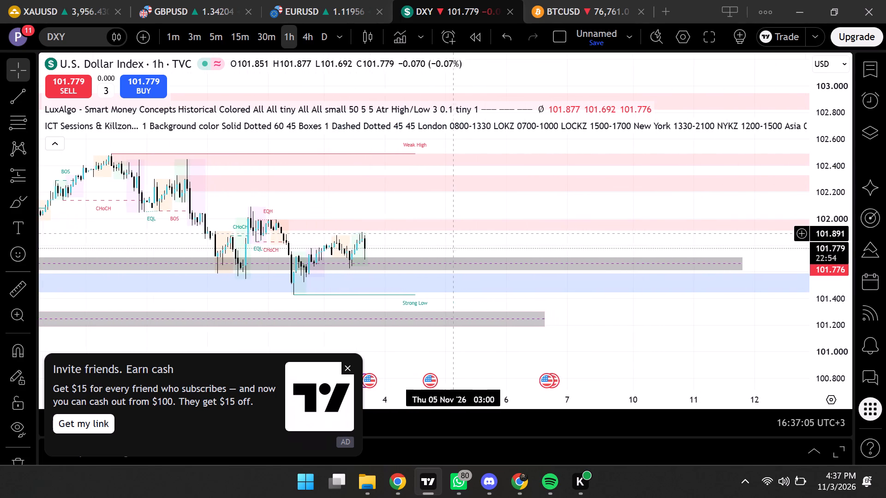
scroll(815, 224, "down", 4)
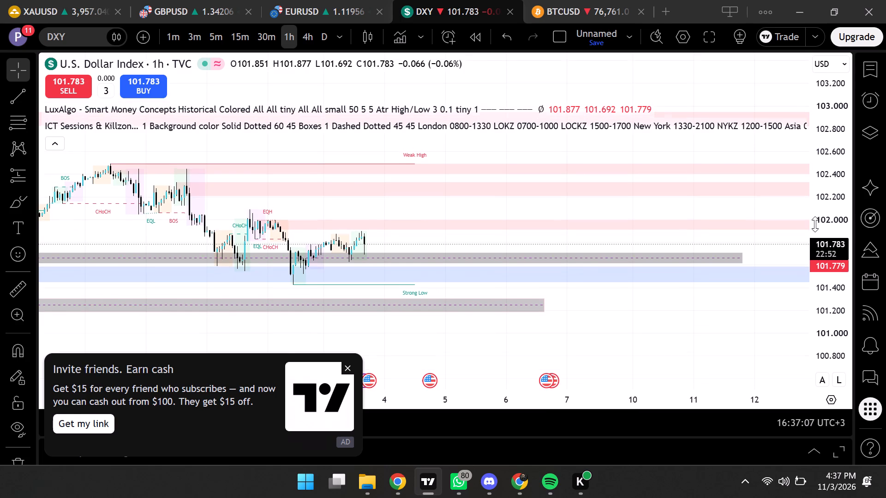
left_click(815, 224)
scroll(815, 224, "down", 2)
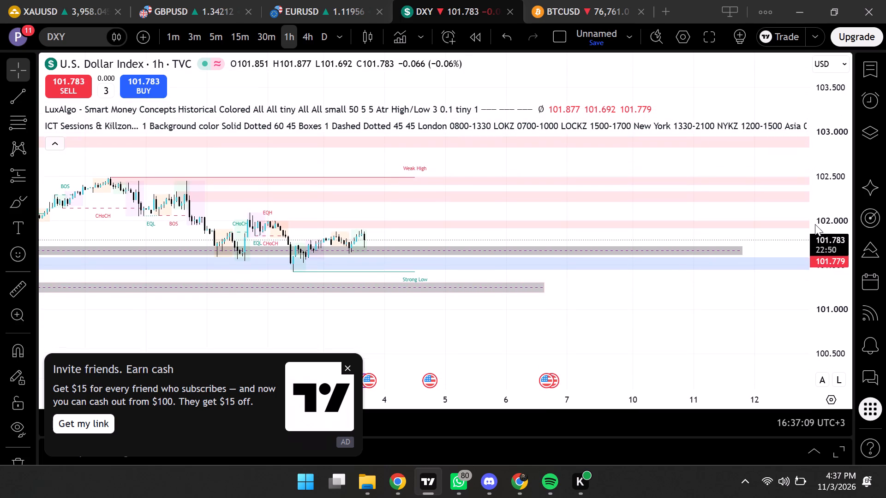
scroll(815, 224, "up", 8)
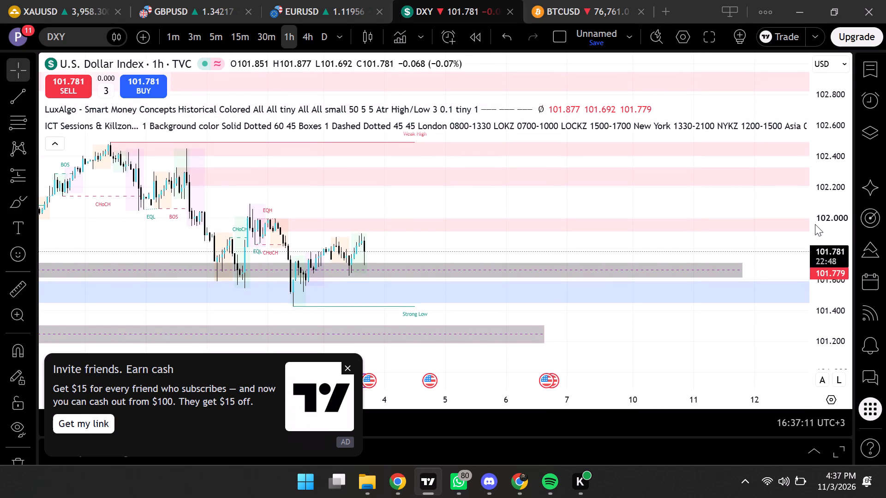
scroll(481, 170, "right", 1)
scroll(481, 170, "down", 1)
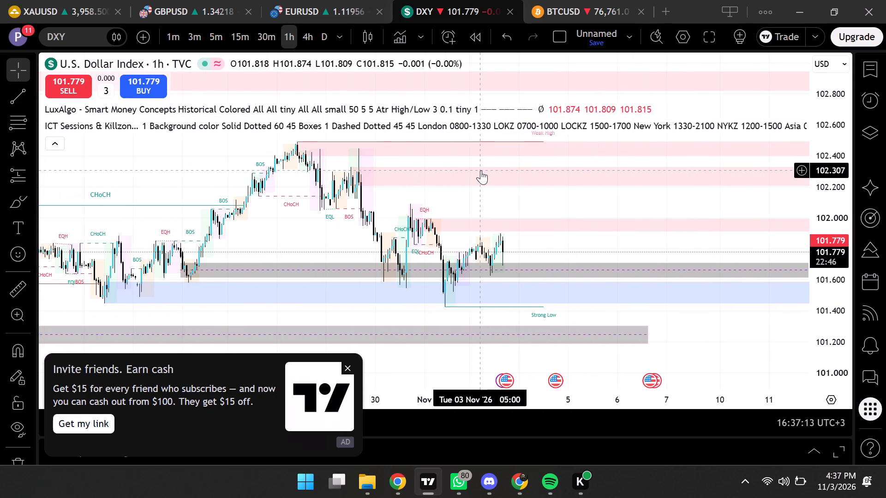
scroll(481, 170, "down", 1)
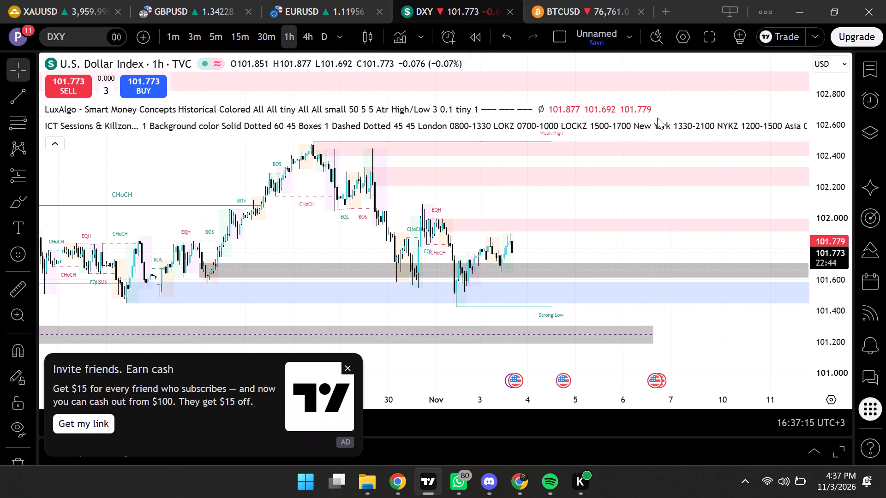
Hide the ICT Sessions & Killzones indicator on the DXY chart.
left_click(737, 126)
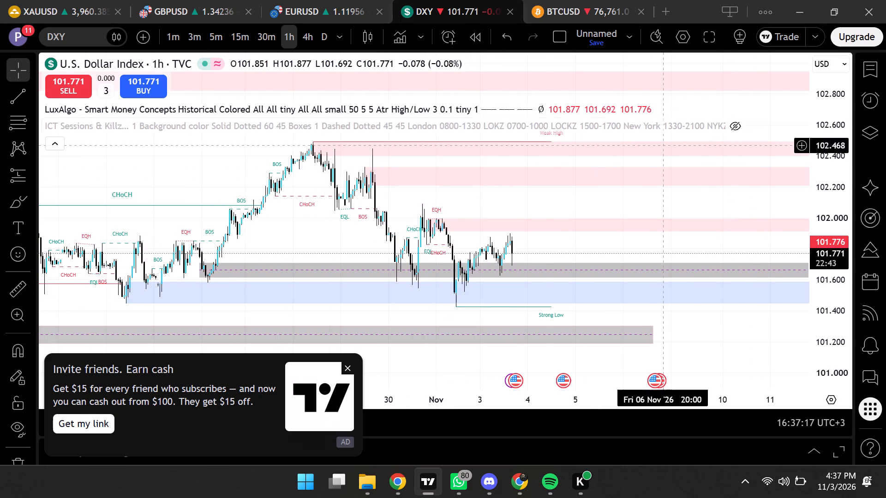
Narrow the grey rectangle zone above the blue zone on the DXY 1-hour chart to about 101.60–101.66.
scroll(545, 183, "down", 1)
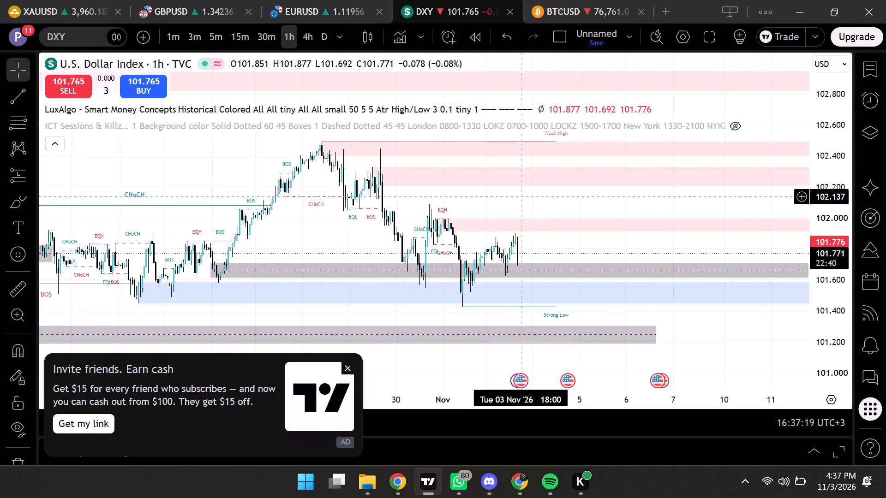
left_click_drag(211, 261, 216, 271)
left_click(215, 277)
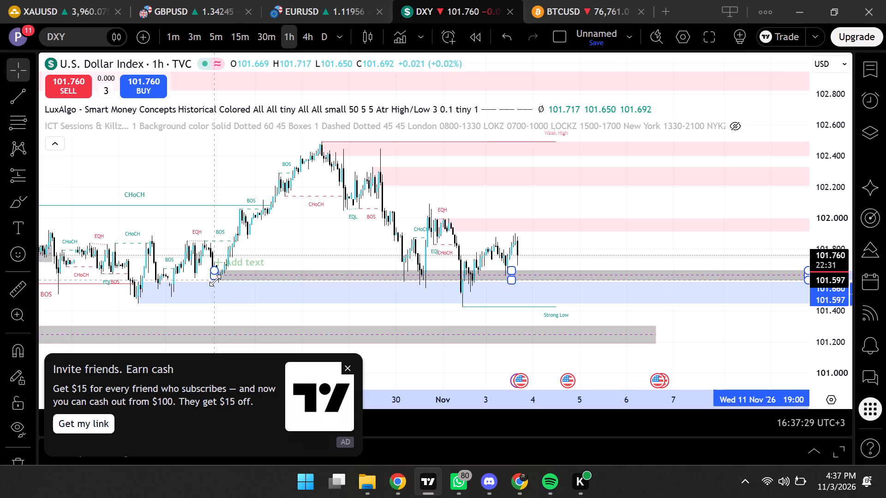
left_click(346, 300)
Draw a rising trend line over the recent DXY highs, from about 101.72 to about 101.96.
scroll(346, 300, "left", 2)
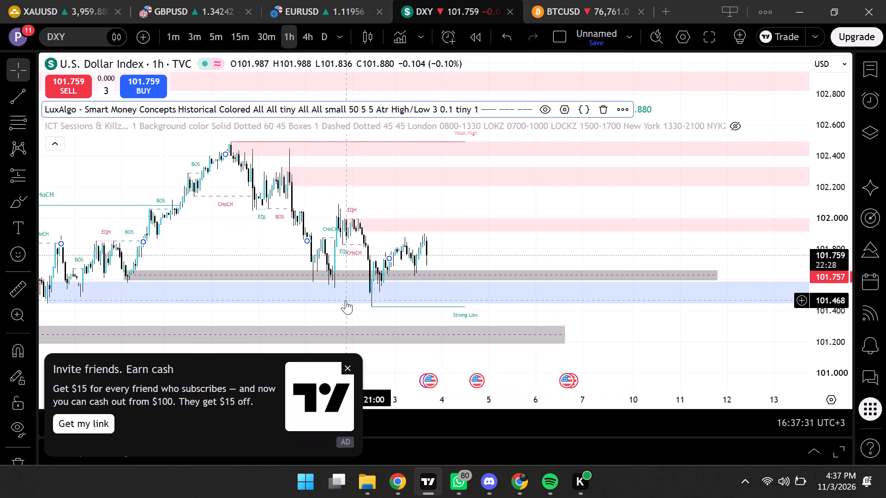
scroll(468, 307, "up", 1)
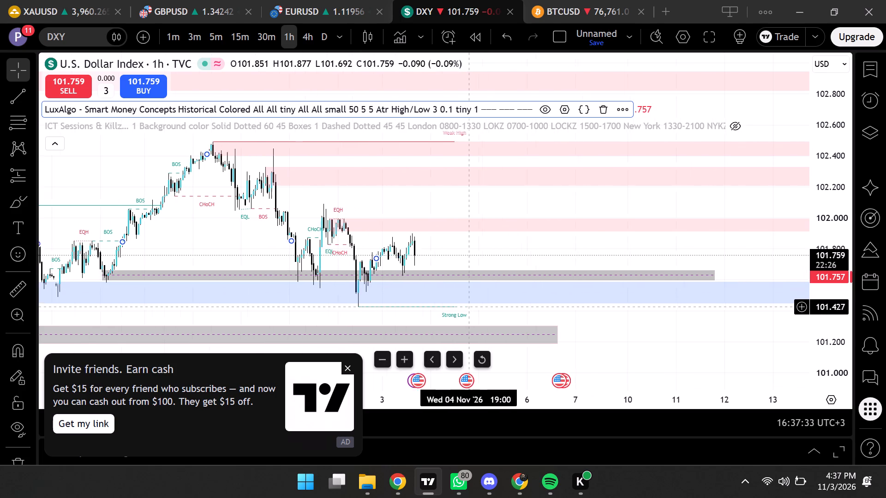
scroll(468, 307, "up", 1)
left_click(17, 99)
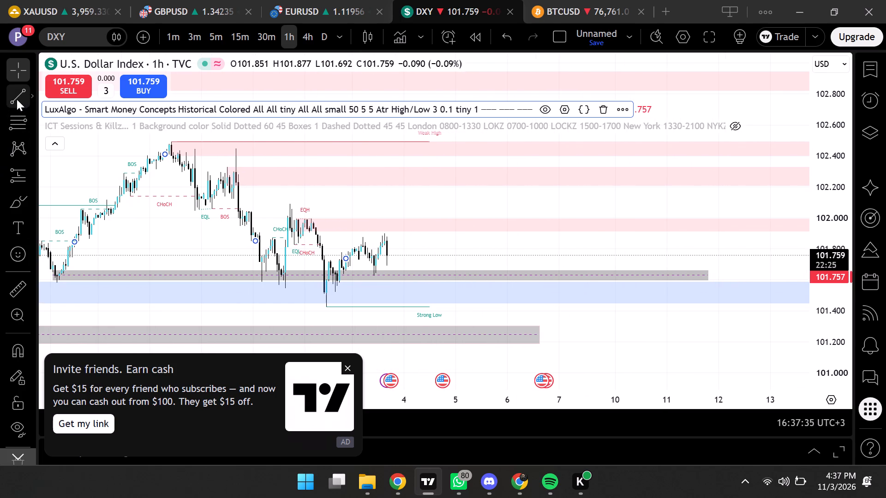
left_click(328, 262)
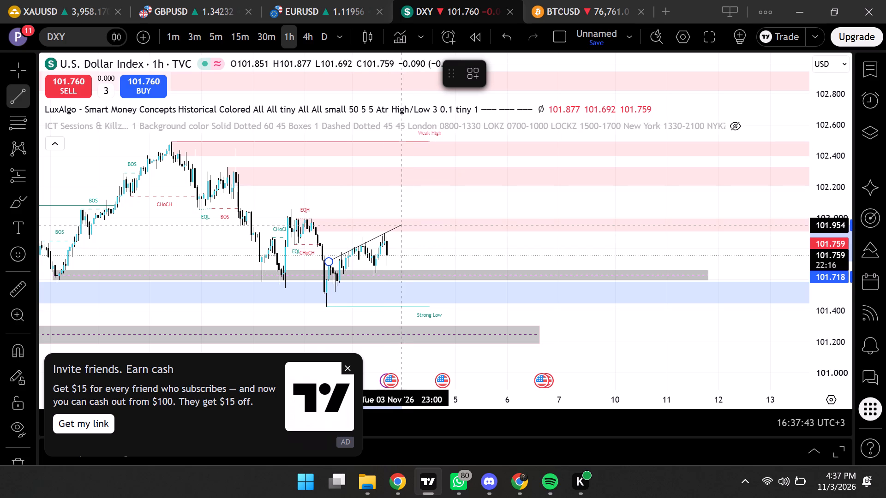
left_click(401, 225)
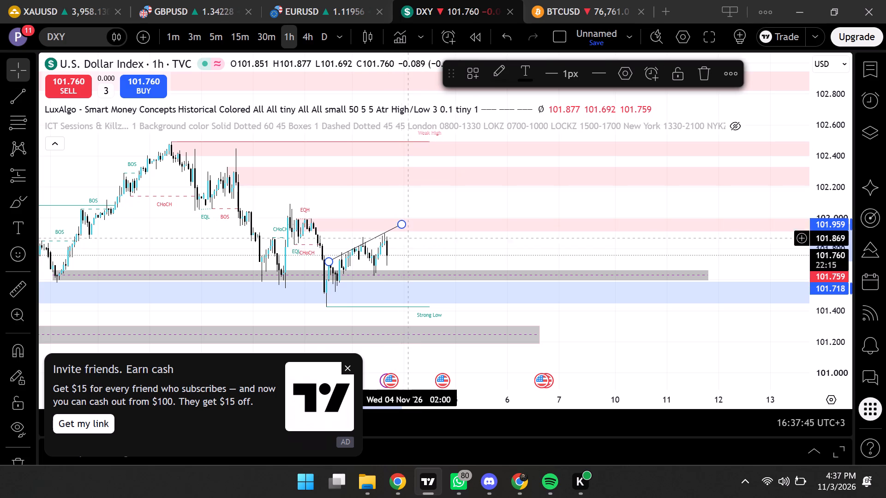
left_click(421, 259)
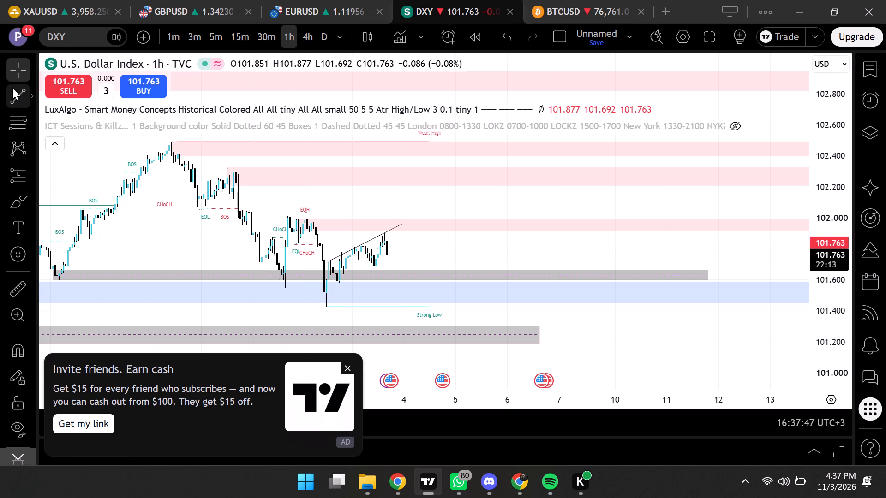
Draw a rising trend line under the recent DXY lows, from about 101.44 at the strong low to about 101.81.
left_click(12, 88)
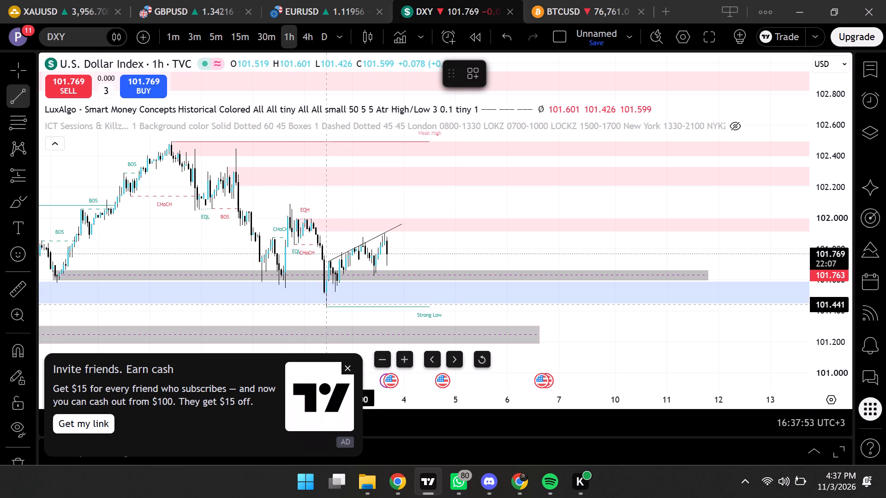
left_click(326, 304)
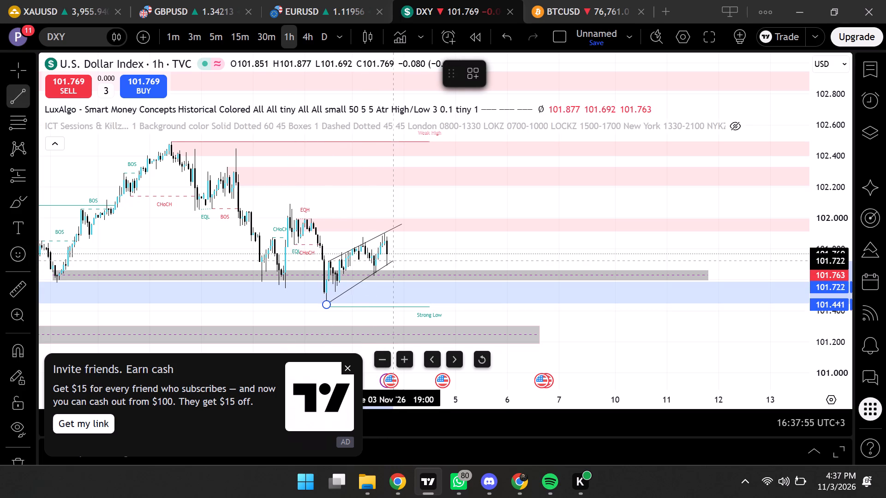
left_click(416, 248)
left_click(458, 228)
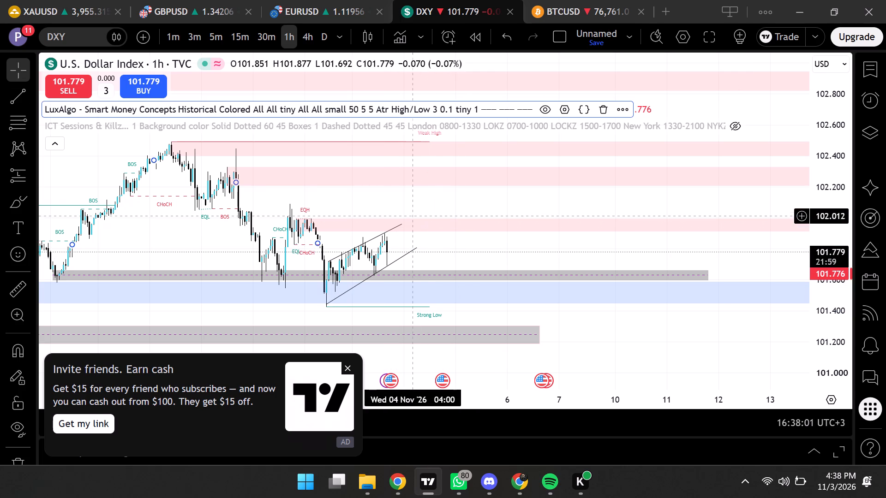
Refit the upper trend line to start at about 101.74 and end just beyond the latest swing high.
left_click_drag(329, 261, 321, 257)
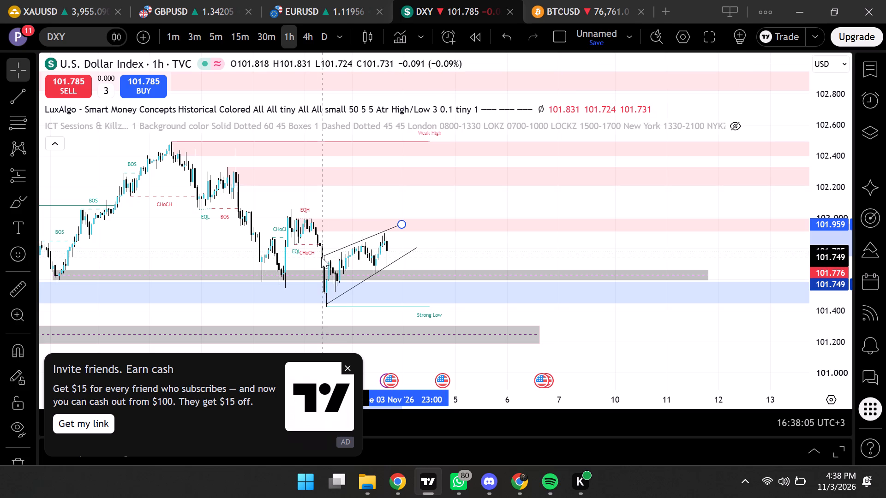
left_click_drag(321, 257, 323, 257)
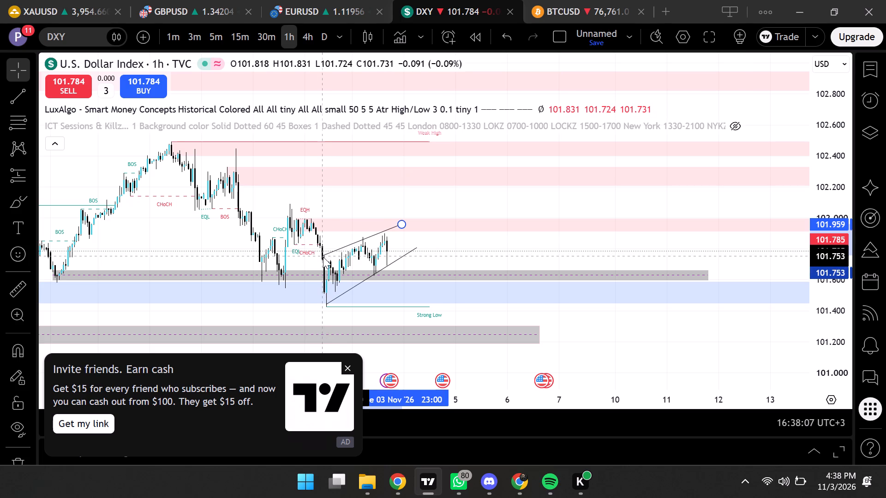
left_click_drag(323, 257, 324, 259)
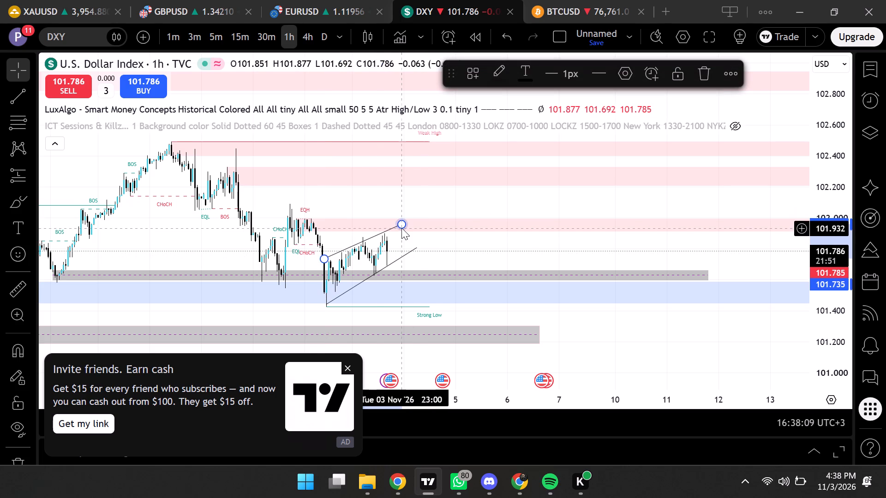
left_click_drag(401, 227, 393, 230)
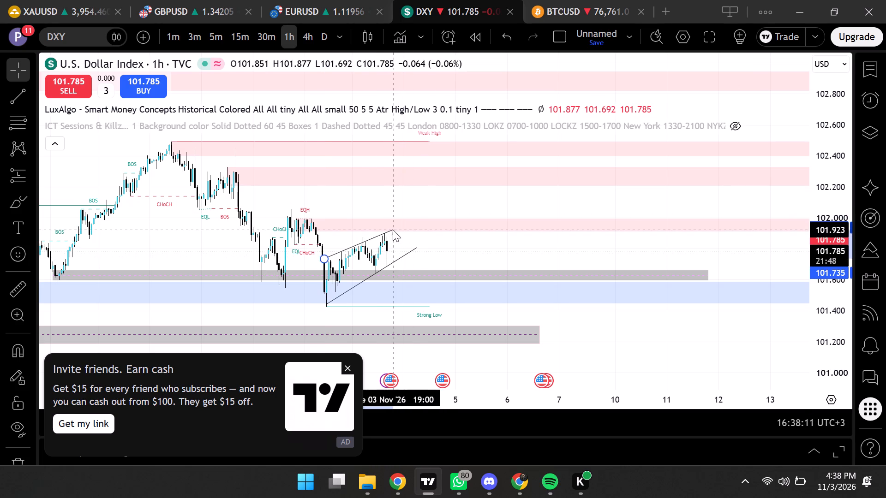
left_click_drag(393, 230, 400, 228)
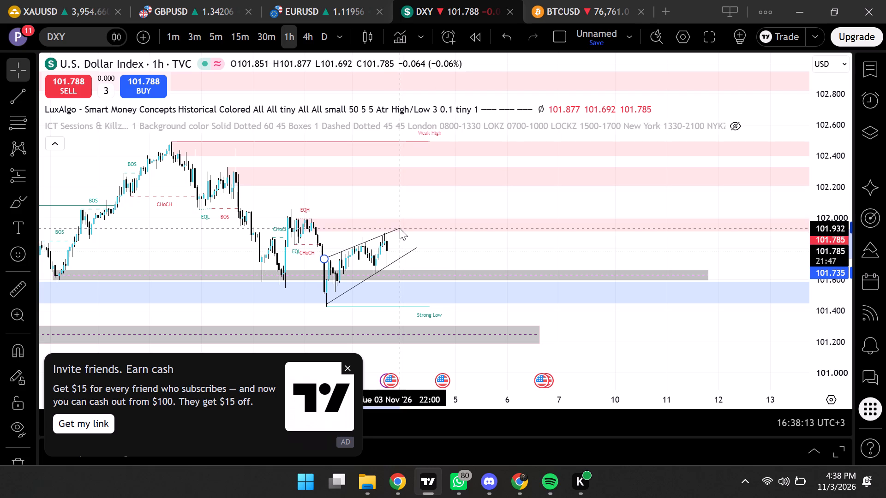
left_click_drag(400, 228, 392, 229)
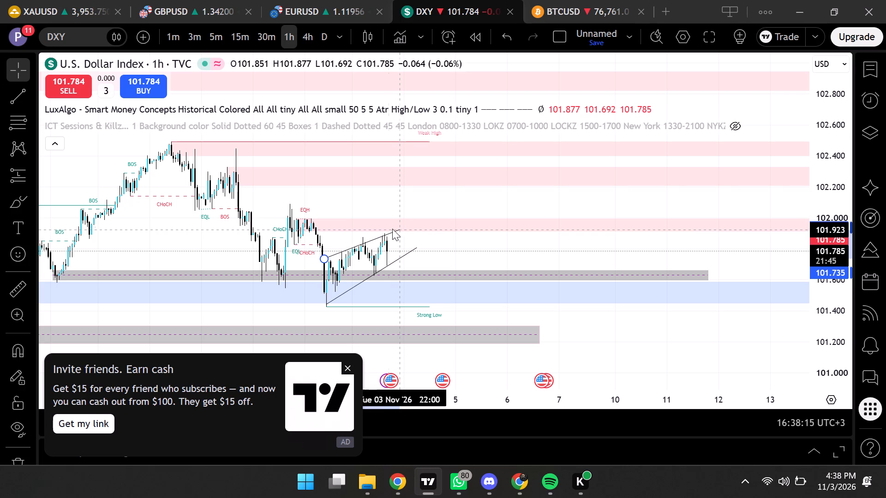
left_click_drag(392, 229, 393, 232)
left_click(438, 218)
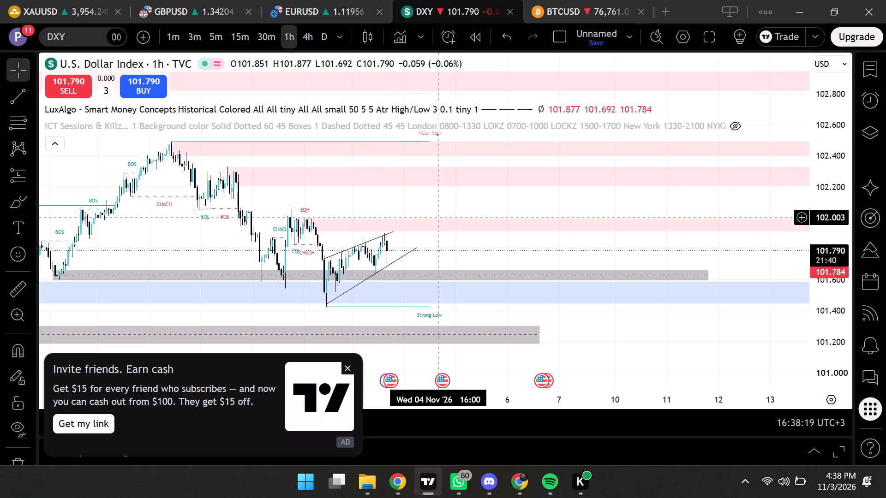
Draw a projected bullish path from the upper trend line near 101.90 to about 102.16, back to 101.95, and up into the 102.4 pink zone.
scroll(438, 218, "up", 1)
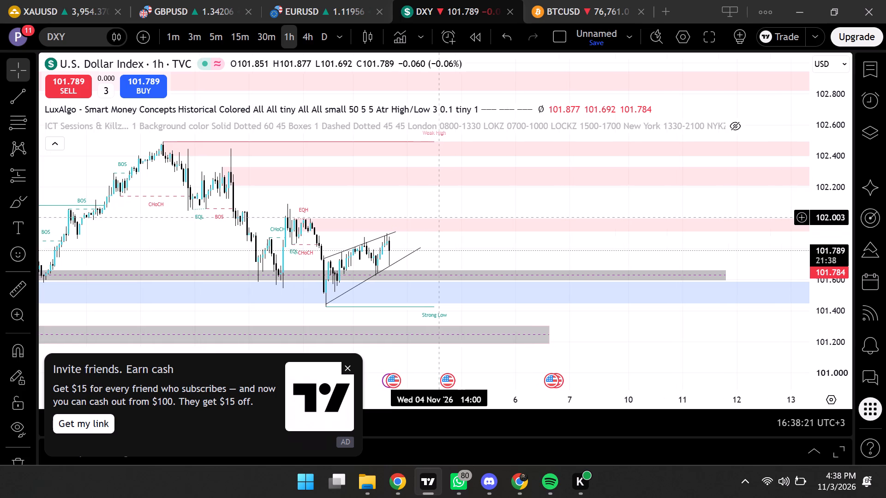
scroll(438, 218, "right", 2)
scroll(438, 218, "down", 1)
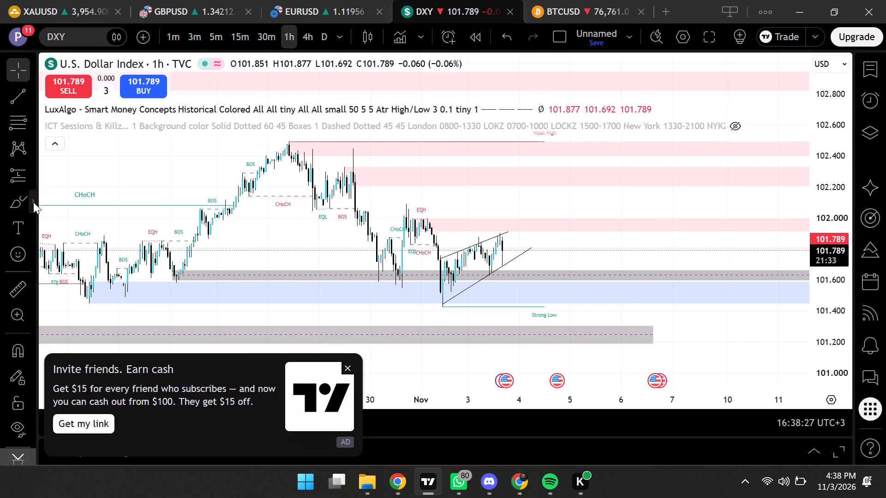
left_click(33, 202)
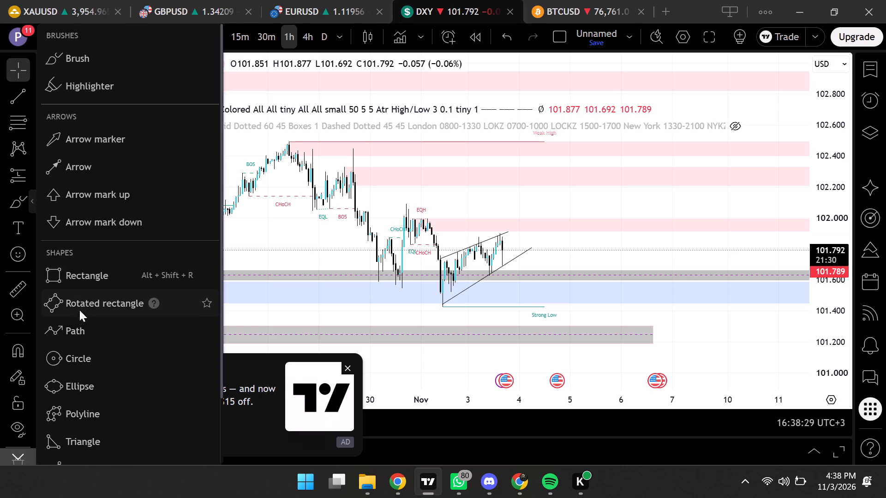
left_click(78, 326)
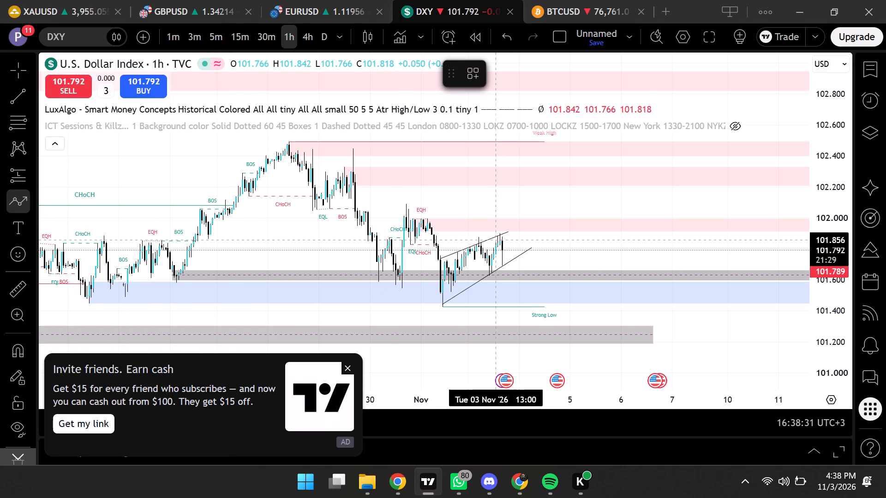
left_click(499, 232)
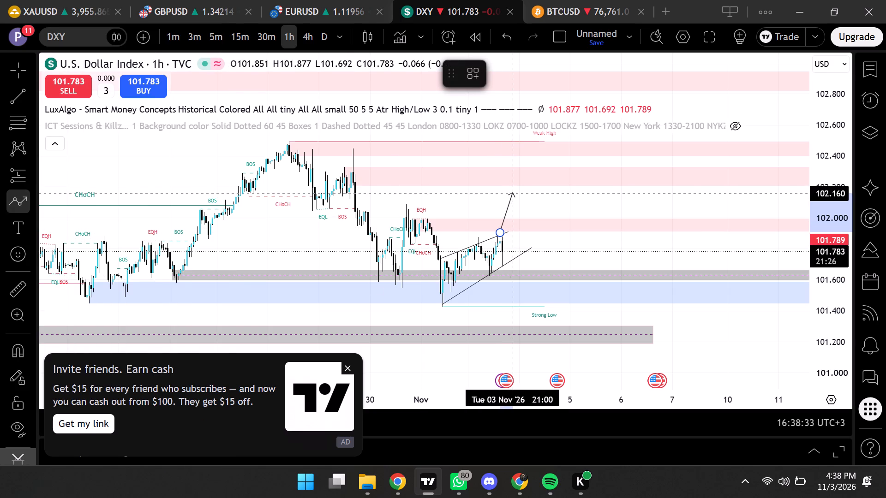
left_click(513, 194)
left_click(519, 225)
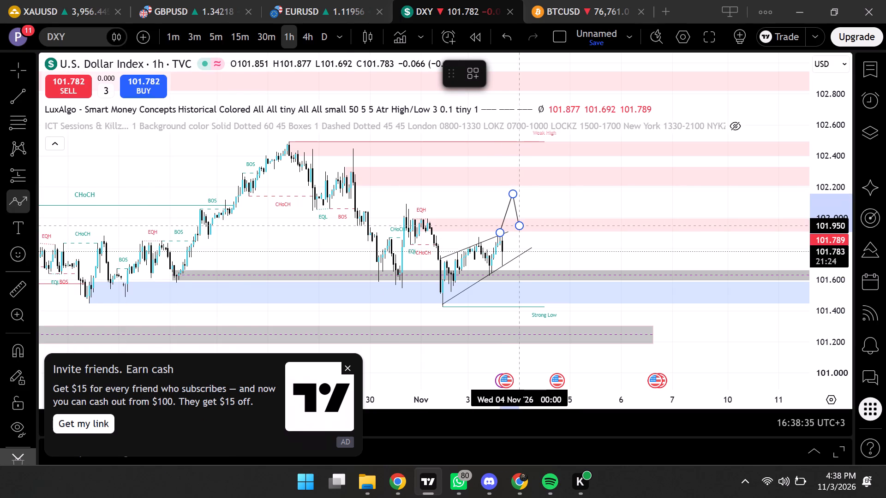
double_click(540, 152)
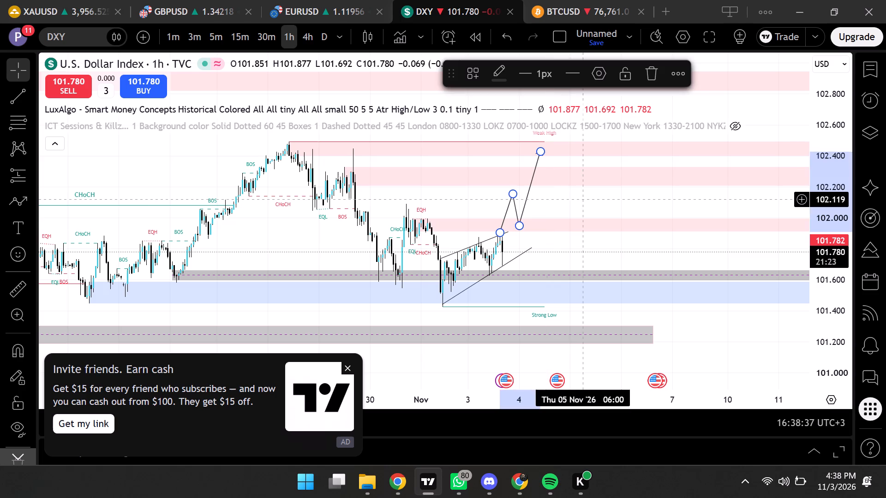
left_click(584, 200)
Examine the DXY structure on the 4-hour chart around the new trend lines, projected path and the grey and blue zones.
scroll(584, 200, "up", 1)
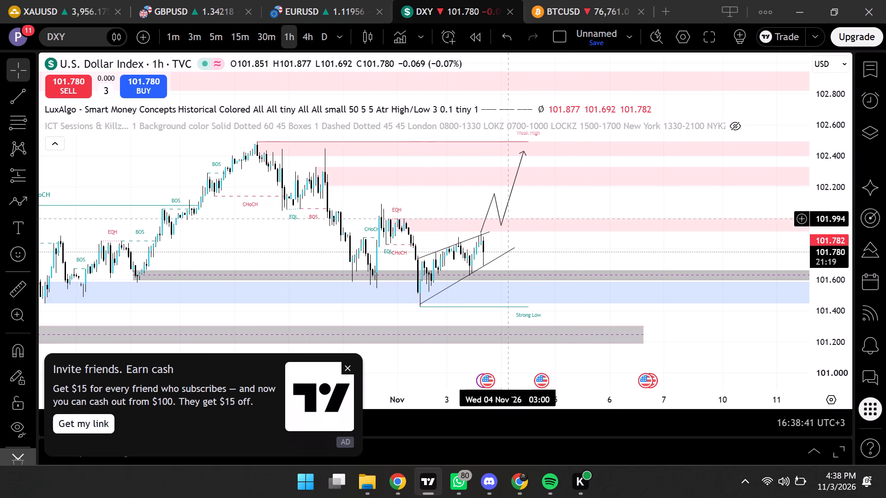
left_click(507, 207)
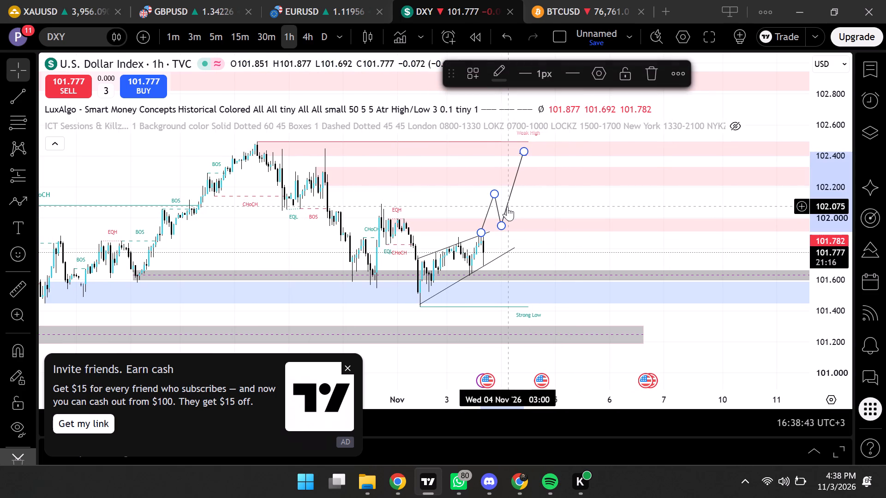
left_click(303, 43)
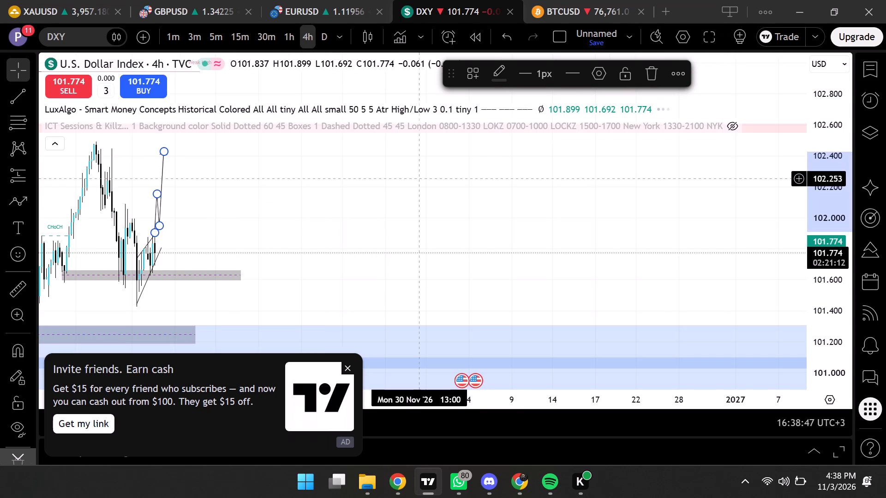
scroll(420, 179, "right", 2)
scroll(420, 179, "up", 3)
scroll(420, 179, "right", 3)
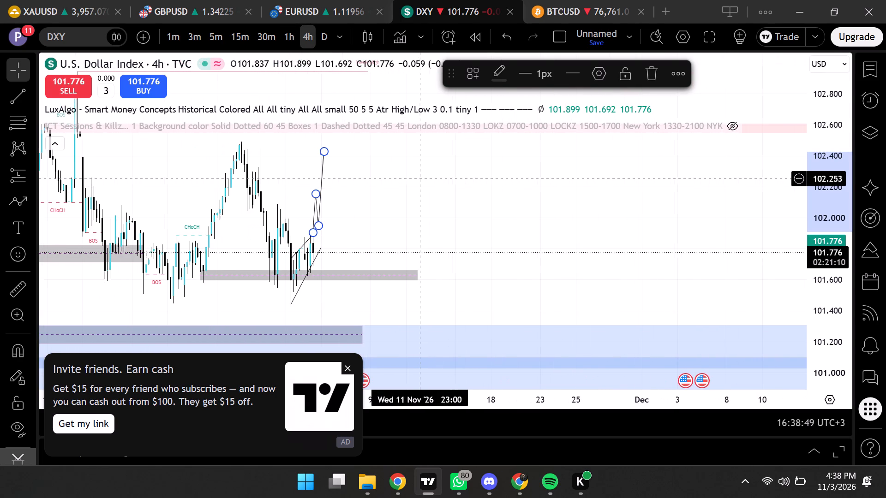
left_click_drag(423, 248, 425, 242)
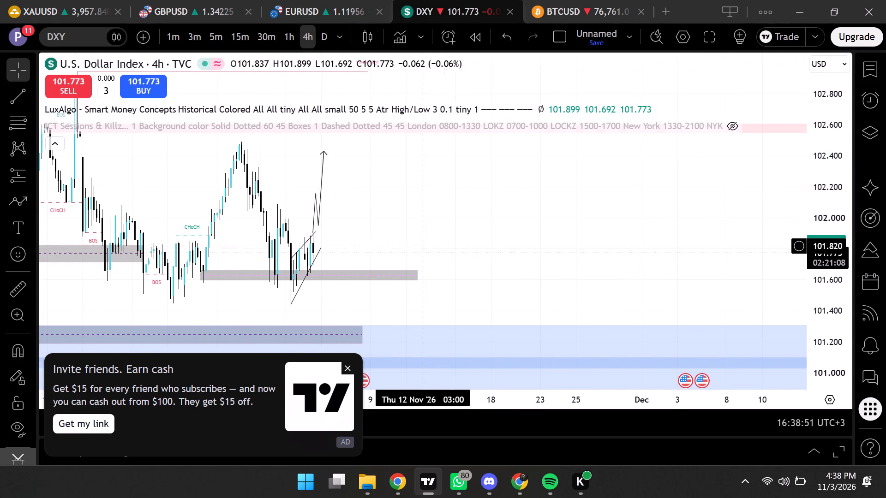
left_click_drag(425, 242, 504, 162)
scroll(820, 225, "down", 5)
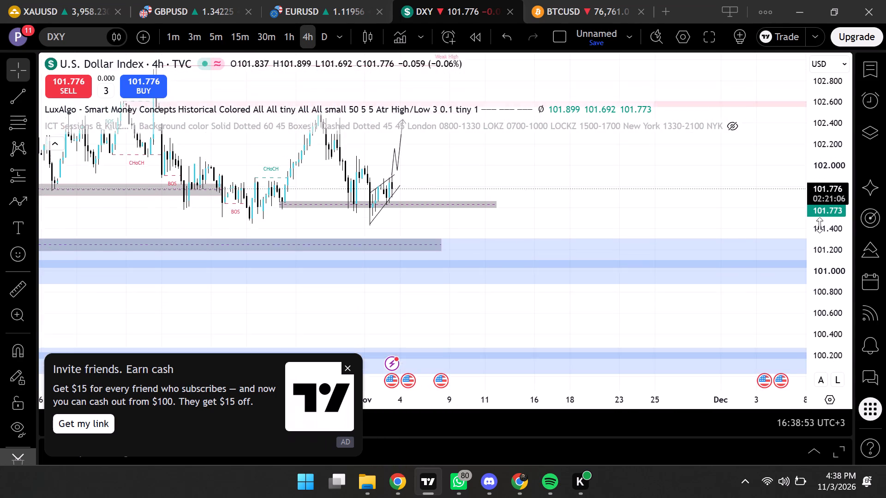
scroll(578, 215, "down", 4)
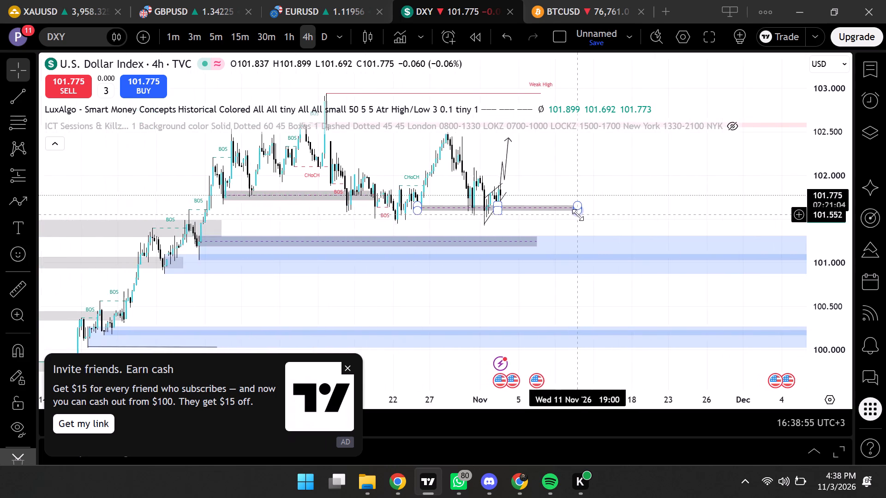
scroll(578, 215, "down", 2)
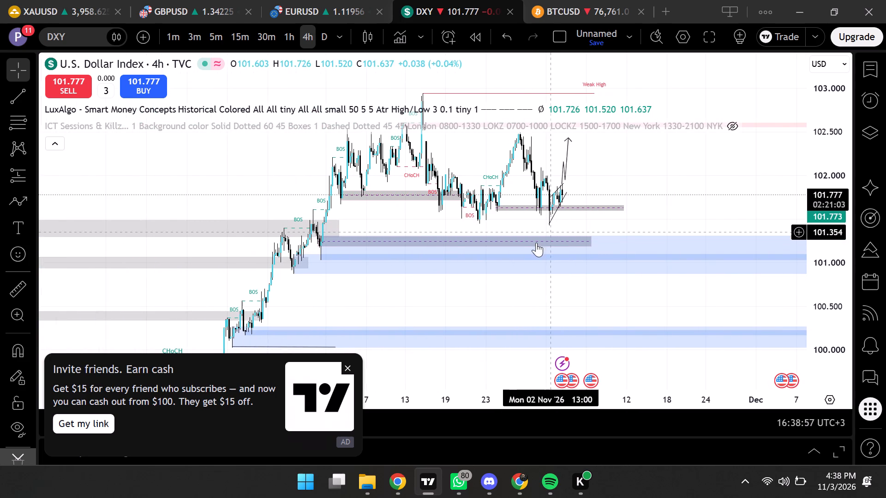
scroll(520, 253, "up", 2)
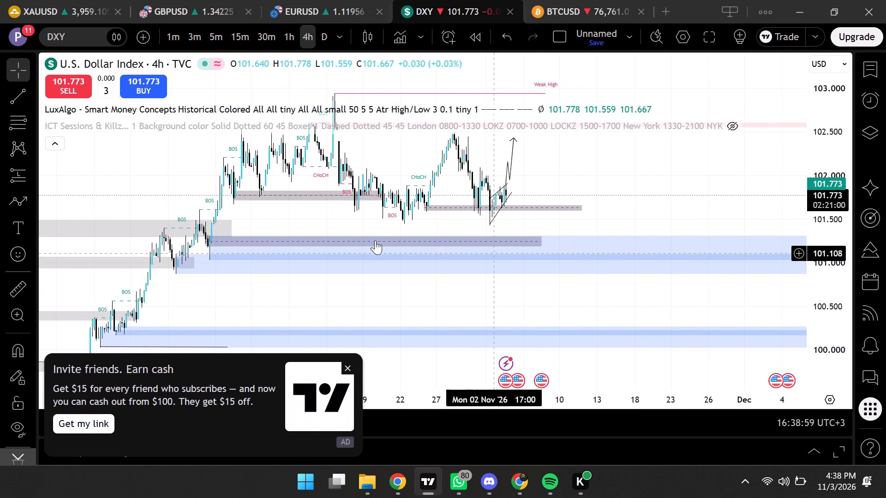
scroll(402, 194, "up", 1)
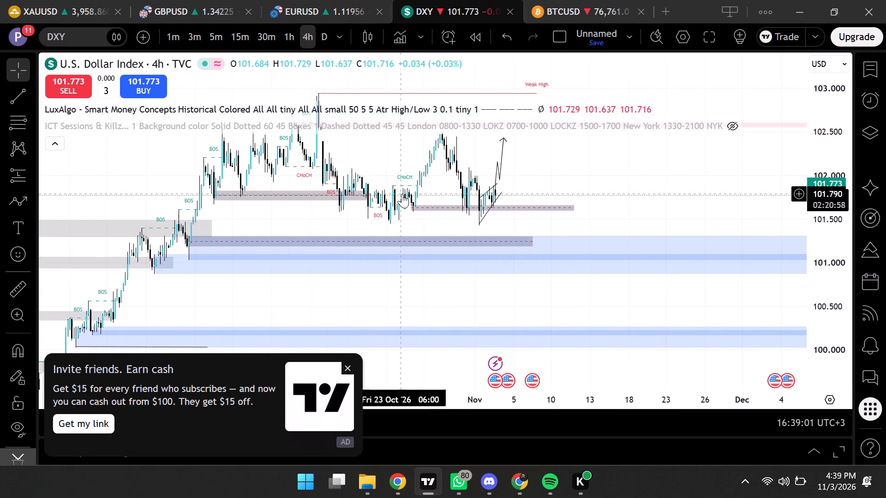
Delete the projected bullish path from the DXY chart.
left_click(481, 167)
key("BackSpace")
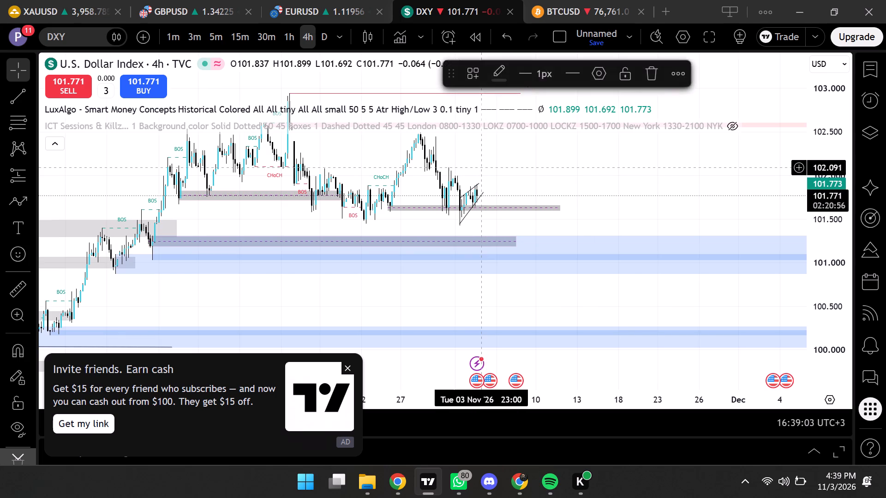
Draw a falling trend line from the late-October DXY swing high at about 102.50, over the recent highs, to about 101.68.
scroll(461, 165, "up", 2)
left_click_drag(461, 165, 470, 215)
left_click(16, 90)
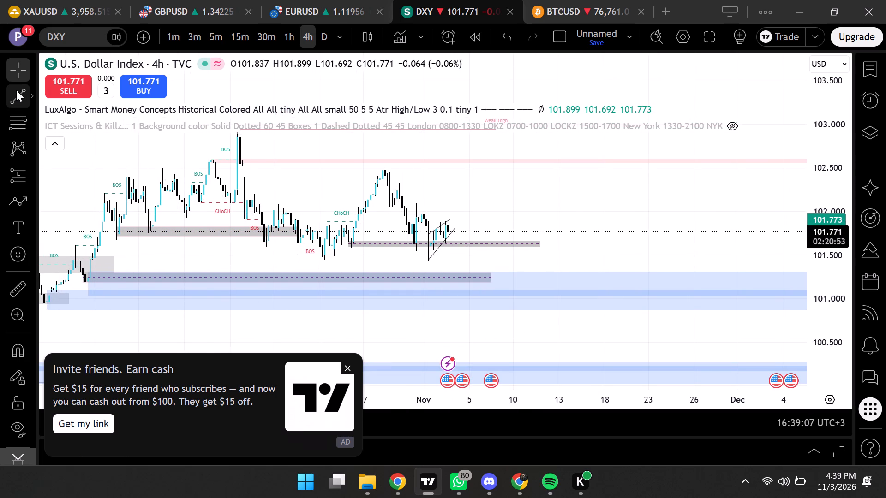
left_click(386, 168)
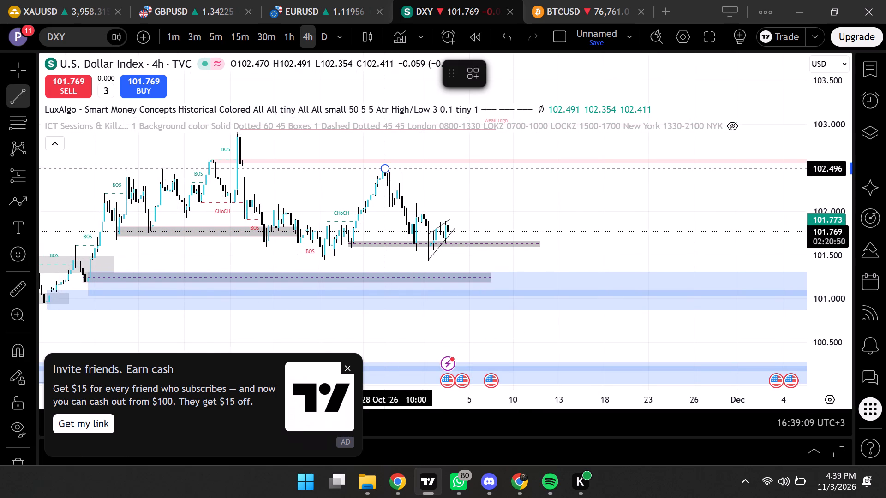
left_click(466, 239)
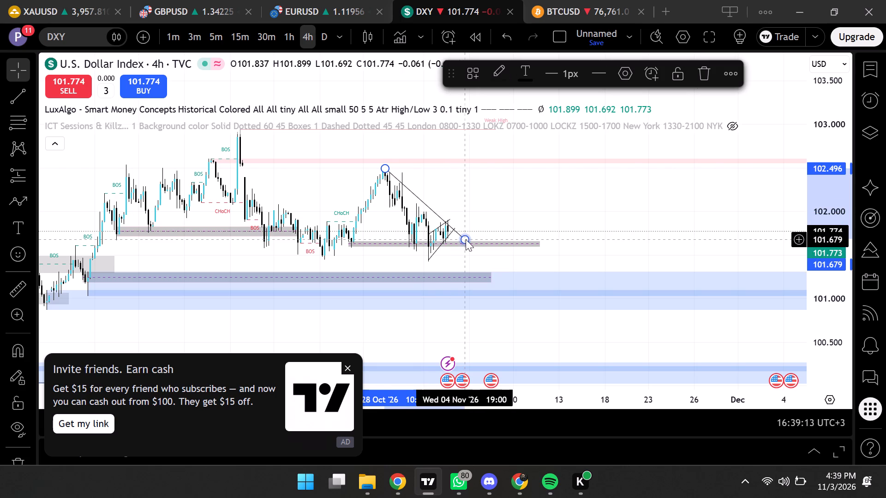
Draw a lower falling trend line from about 102.20, under the DXY decline, to about 101.47 near the recent low.
left_click(12, 94)
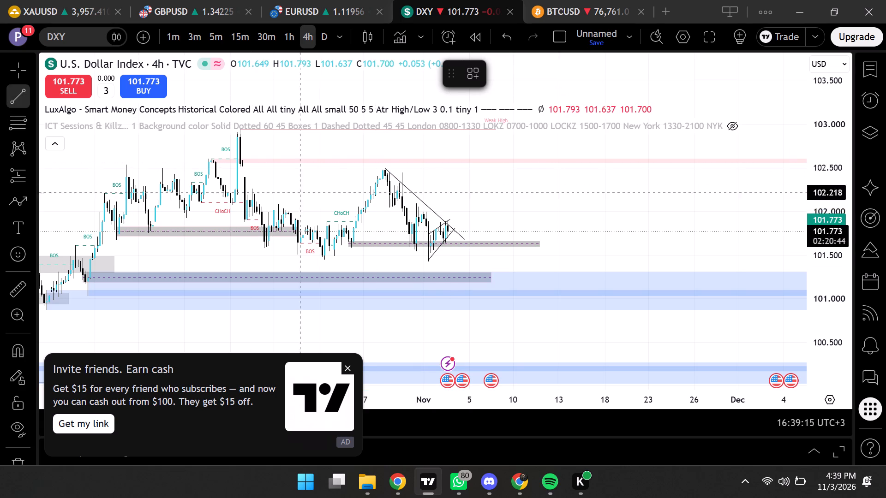
left_click(373, 195)
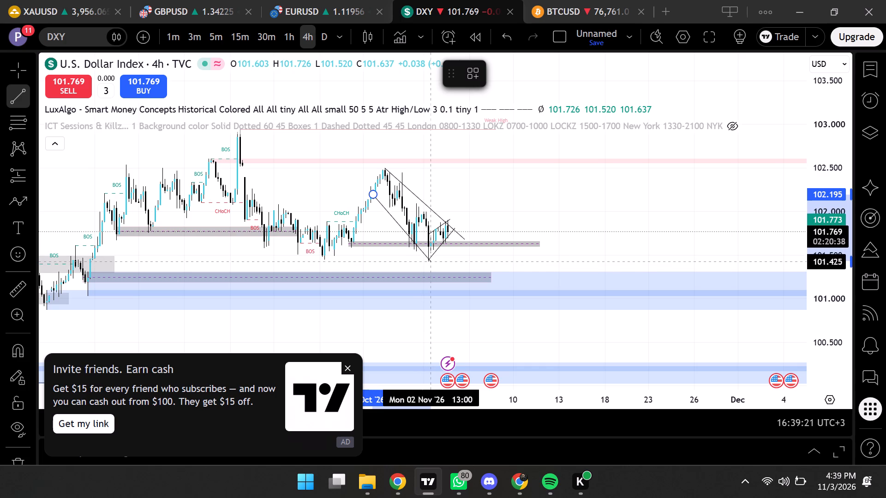
left_click(433, 258)
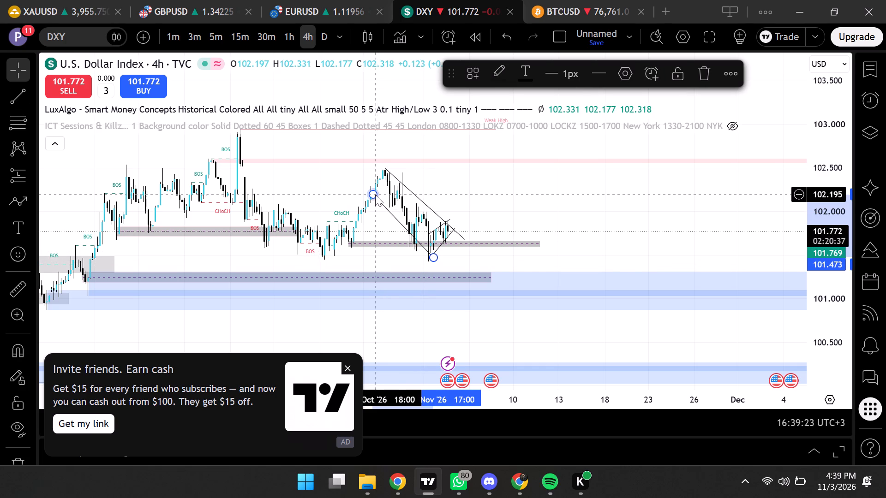
Refit the lower falling trend line to run from about 102.25 to about 101.54 as the channel's bottom edge.
left_click_drag(375, 195, 381, 205)
left_click_drag(381, 205, 377, 194)
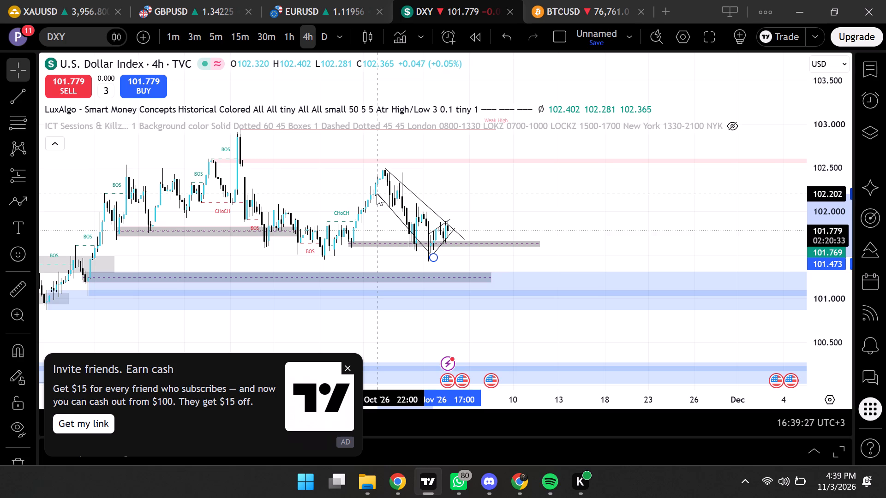
left_click_drag(377, 194, 373, 190)
left_click(495, 298)
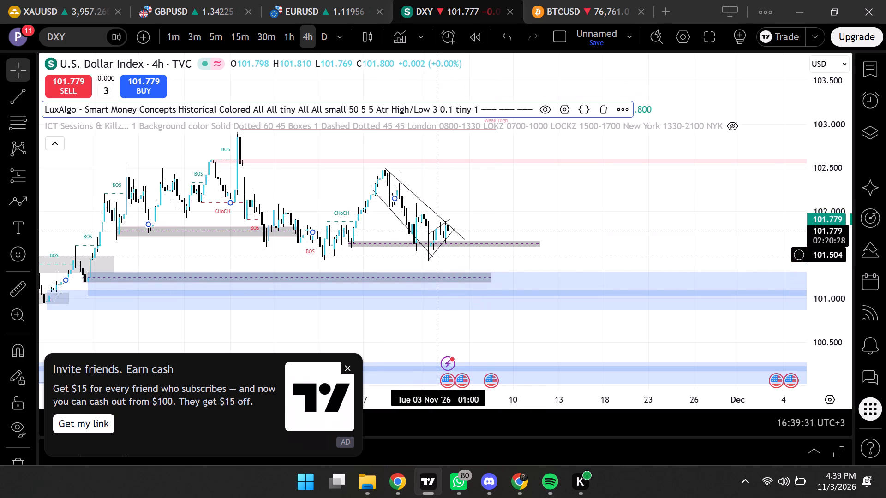
left_click(434, 255)
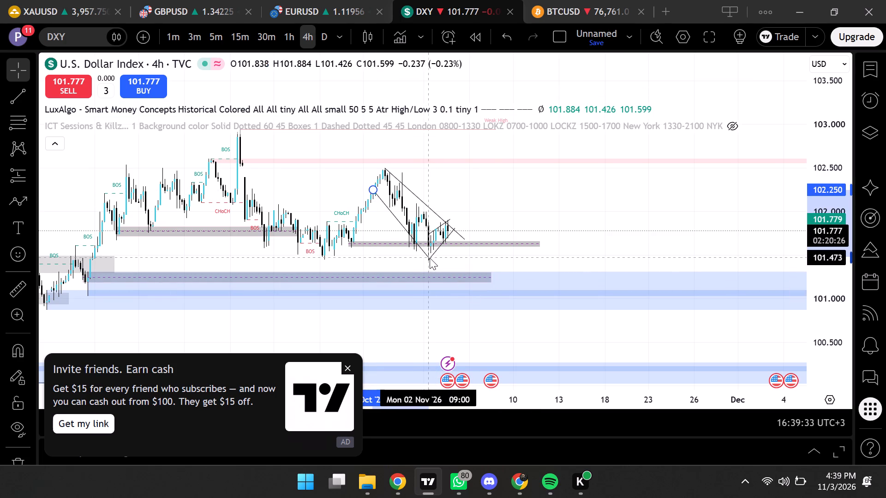
left_click(463, 265)
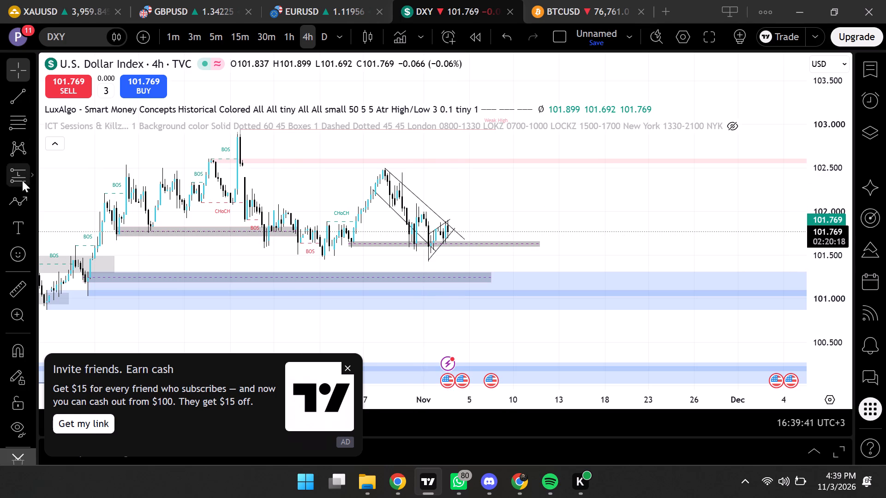
Draw a projected bearish path on DXY from about 101.77 to 101.43, back up to about 101.77, and down to 101.03 in the blue zone.
left_click(18, 197)
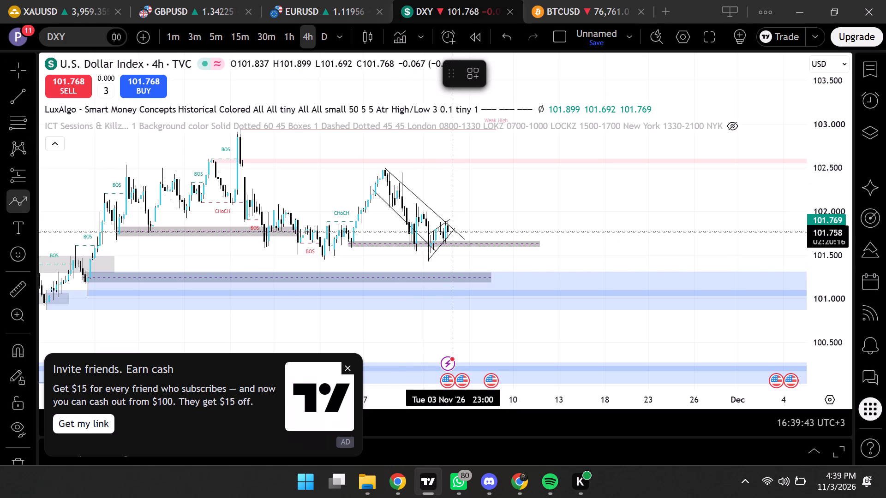
left_click_drag(451, 232, 461, 261)
left_click(461, 261)
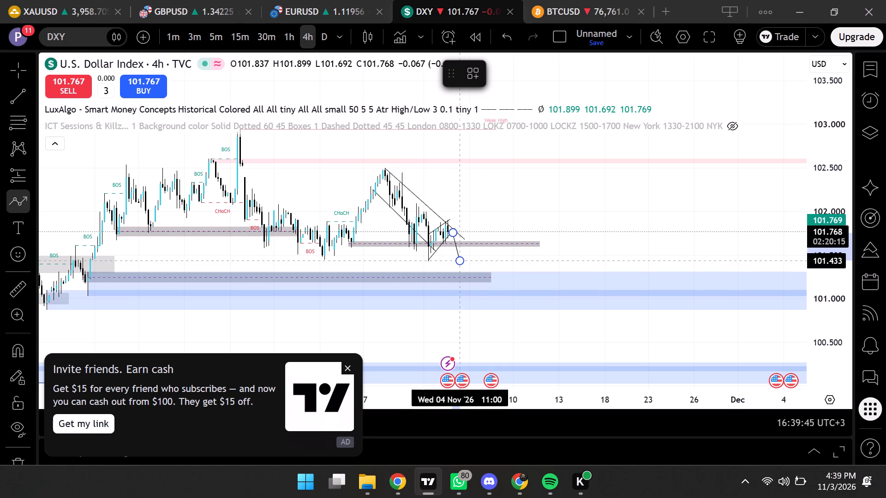
left_click(479, 232)
double_click(493, 296)
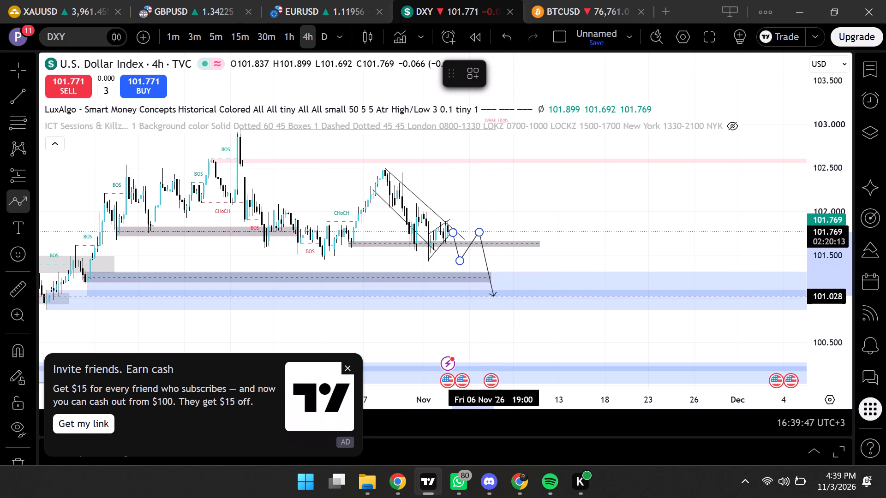
left_click(545, 239)
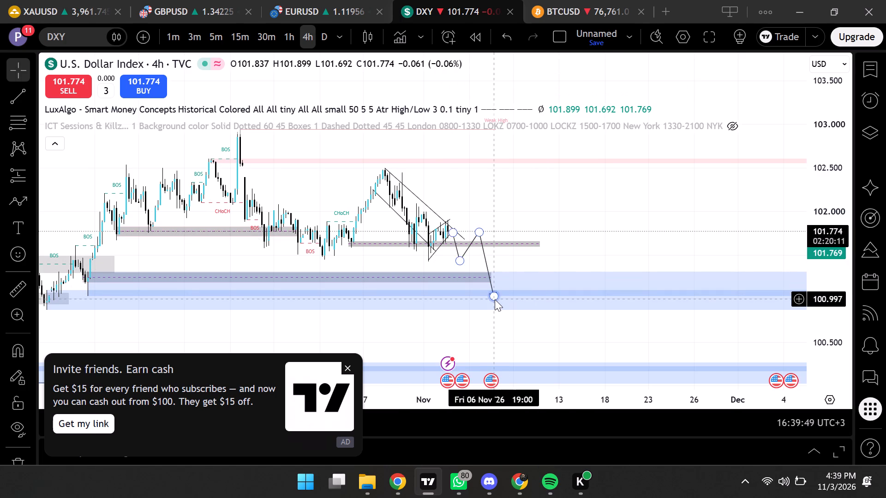
Reshape the bearish path so its first low sits at about 101.5 and its arrowhead ends inside the purple-grey zone near 101.25.
scroll(495, 299, "down", 1)
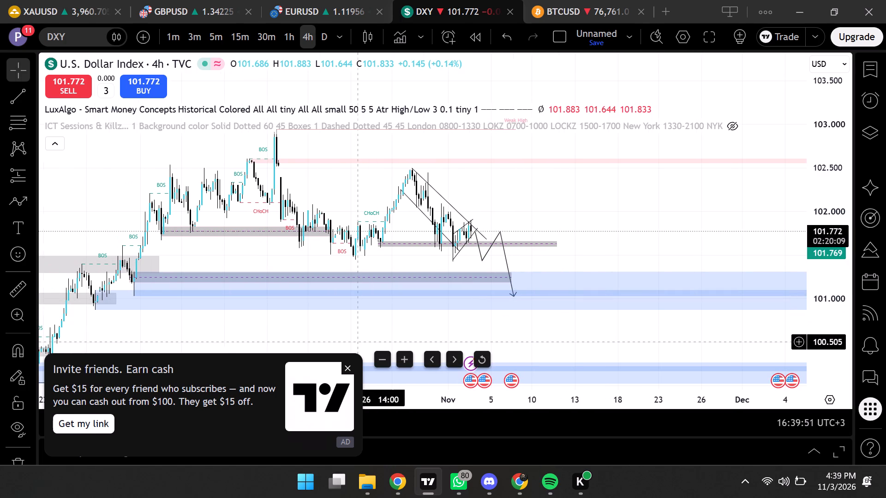
scroll(349, 300, "down", 1)
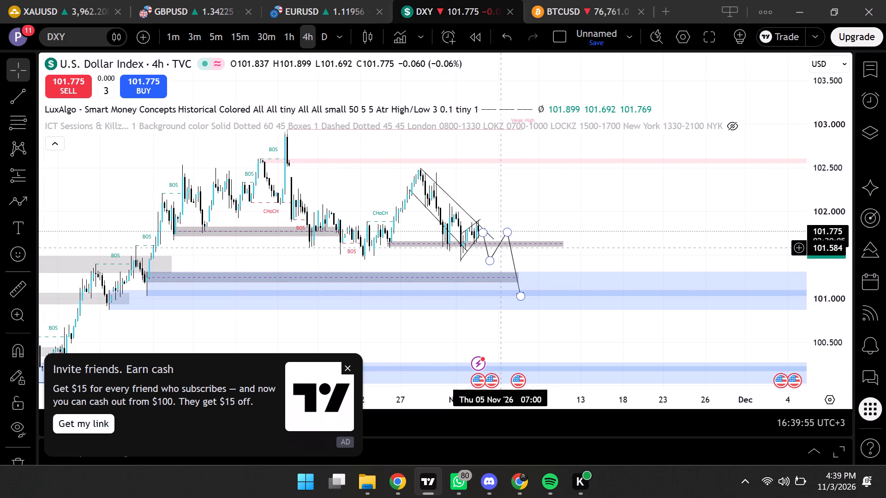
left_click_drag(521, 294, 508, 274)
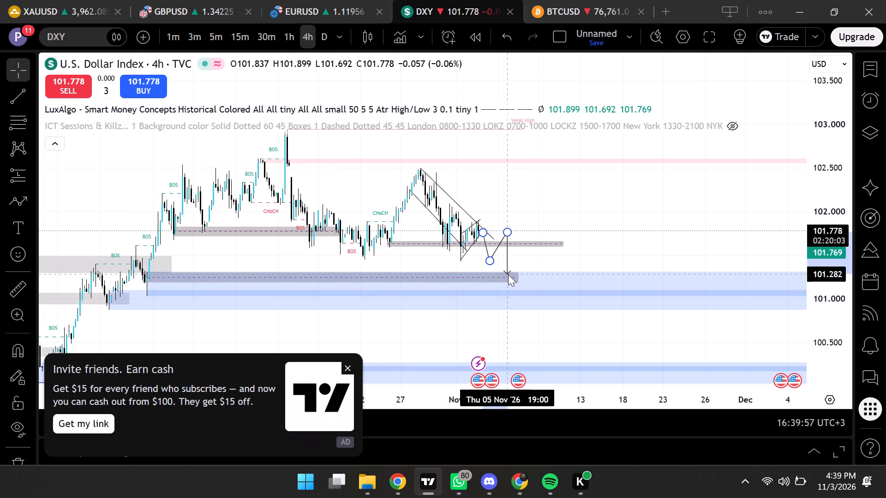
left_click_drag(508, 274, 513, 277)
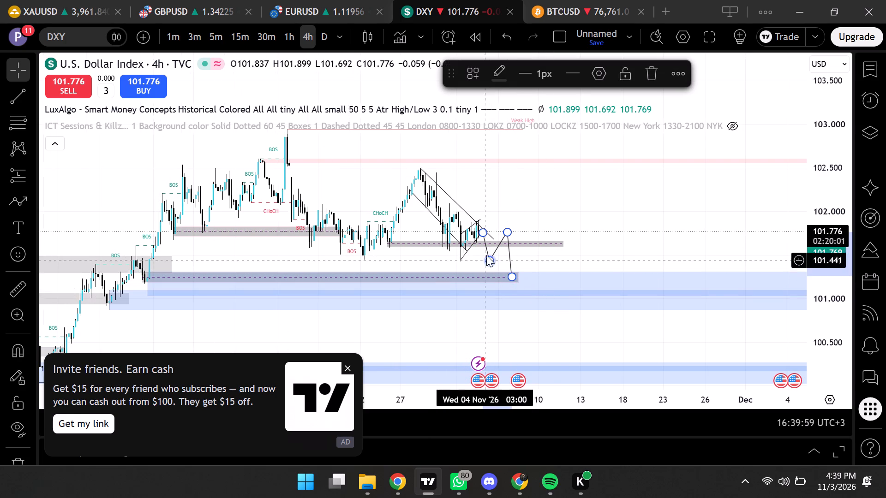
left_click_drag(490, 259, 495, 256)
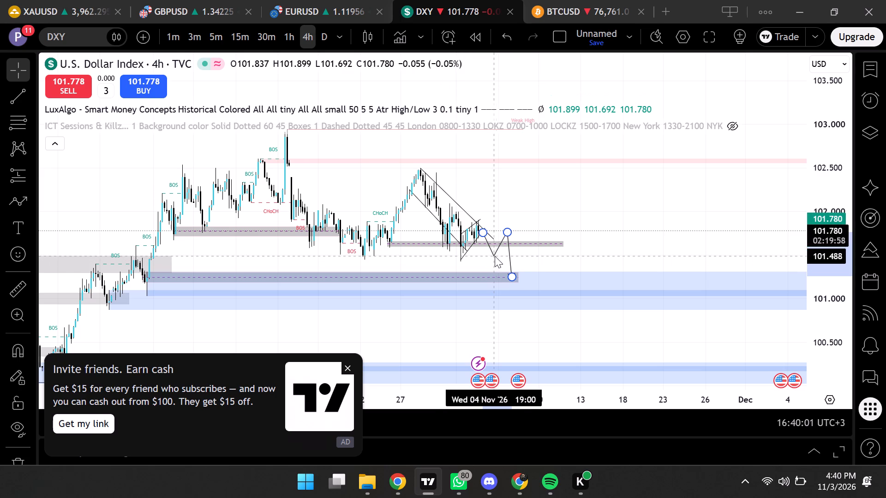
left_click_drag(495, 256, 495, 254)
left_click(560, 255)
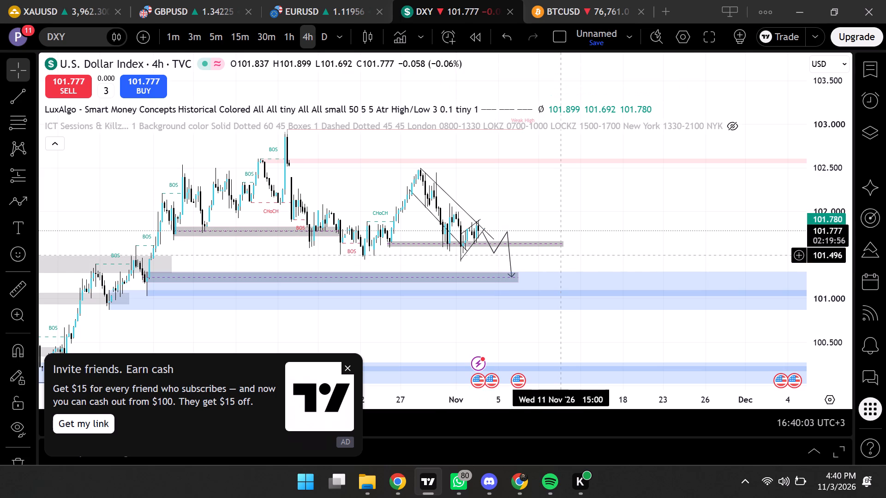
Switch to the GBPUSD chart and restore its data connection.
left_click(199, 9)
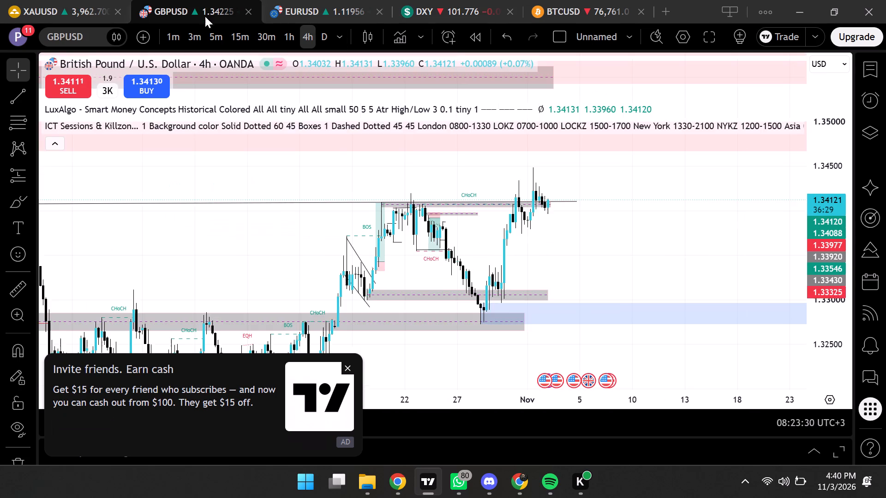
left_click(343, 427)
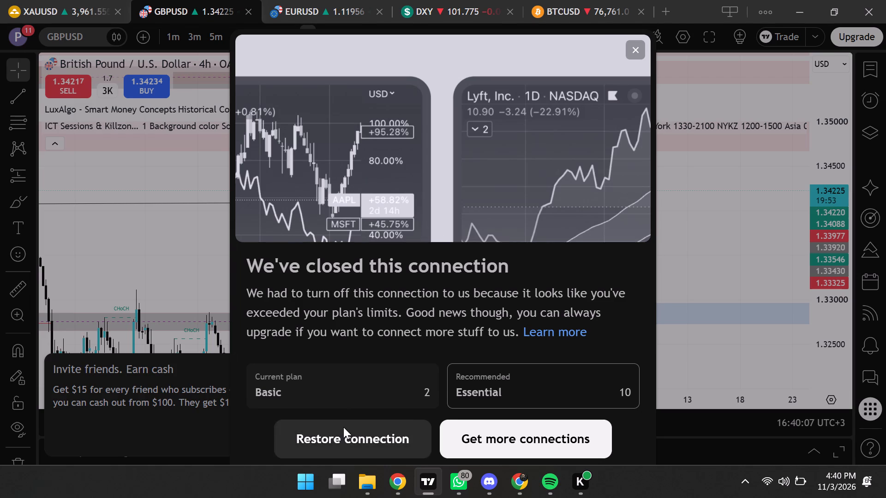
Draw a projected bullish path on GBPUSD from about 1.3411 to 1.3450, back to 1.3420, and up to about 1.3473 in the pink zone.
scroll(515, 318, "left", 1)
scroll(515, 318, "down", 1)
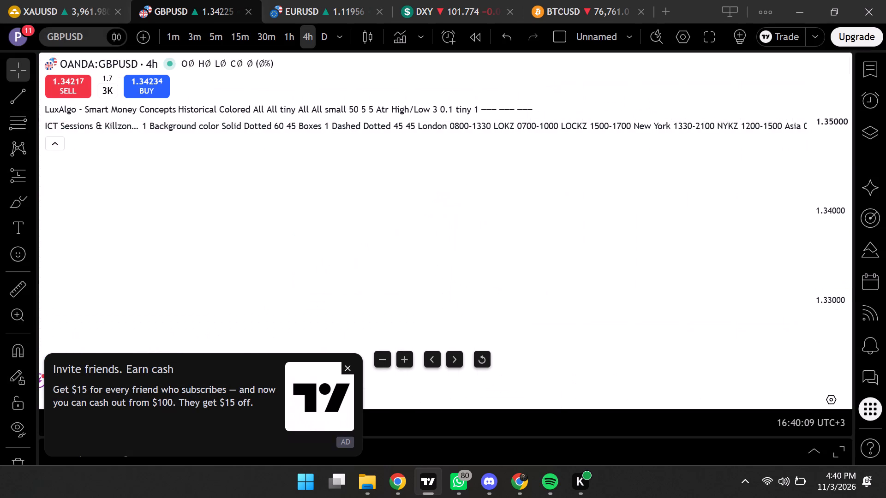
scroll(515, 318, "left", 1)
scroll(515, 318, "down", 1)
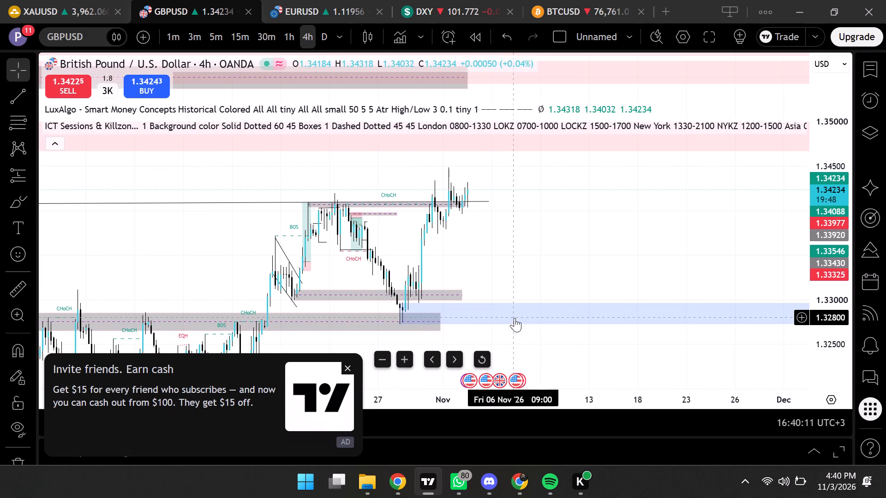
scroll(515, 318, "up", 2)
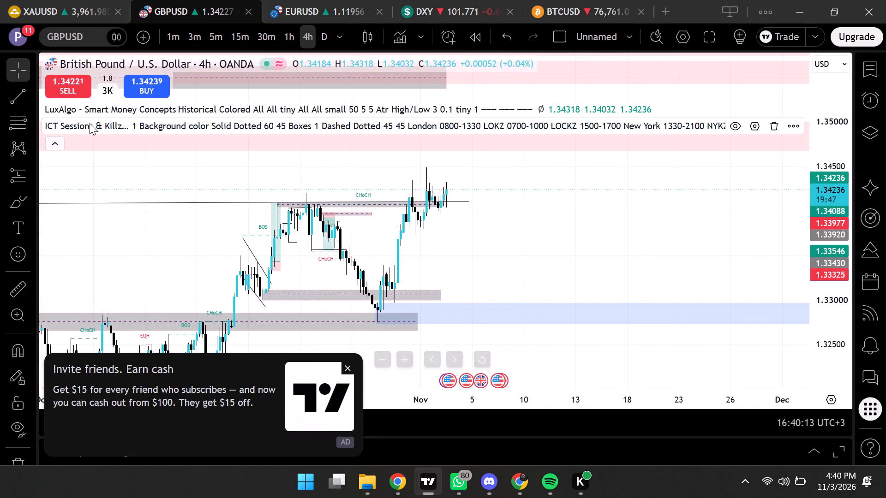
left_click(35, 198)
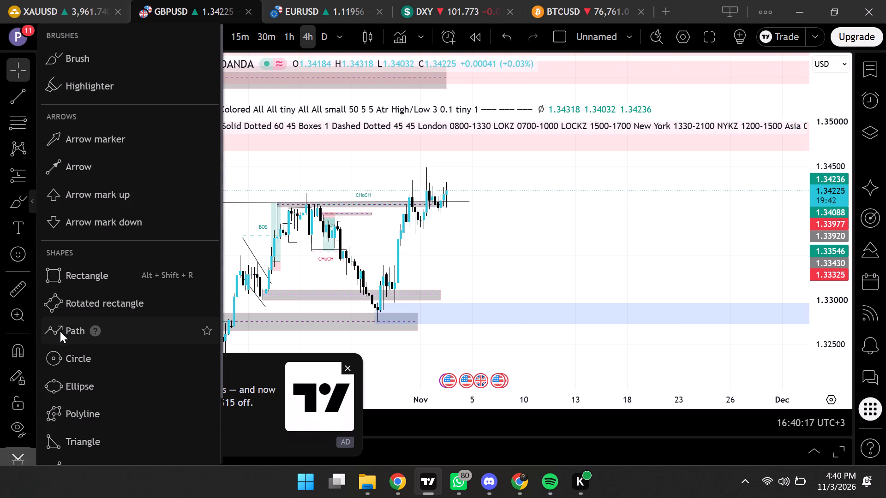
left_click(60, 331)
left_click(442, 201)
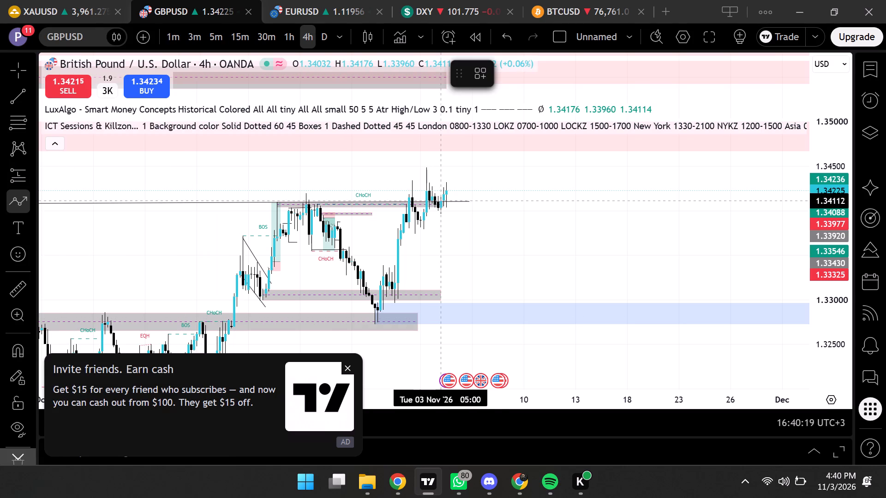
left_click(453, 166)
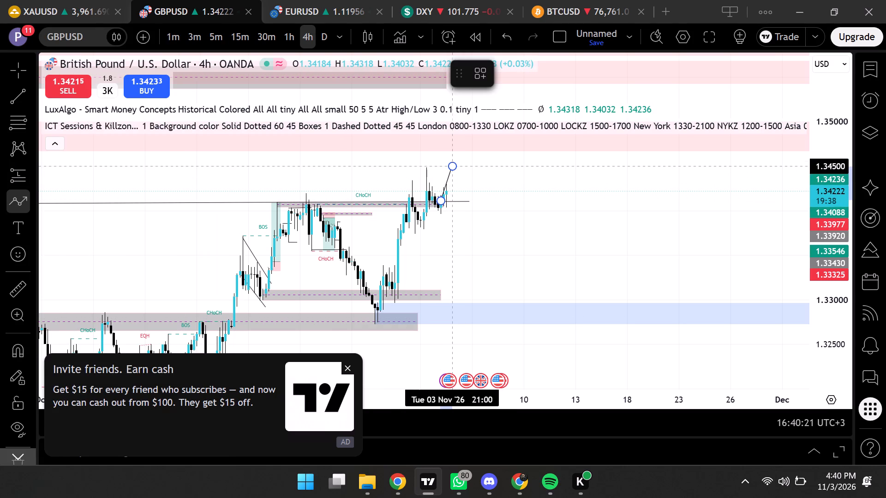
left_click(460, 192)
double_click(480, 145)
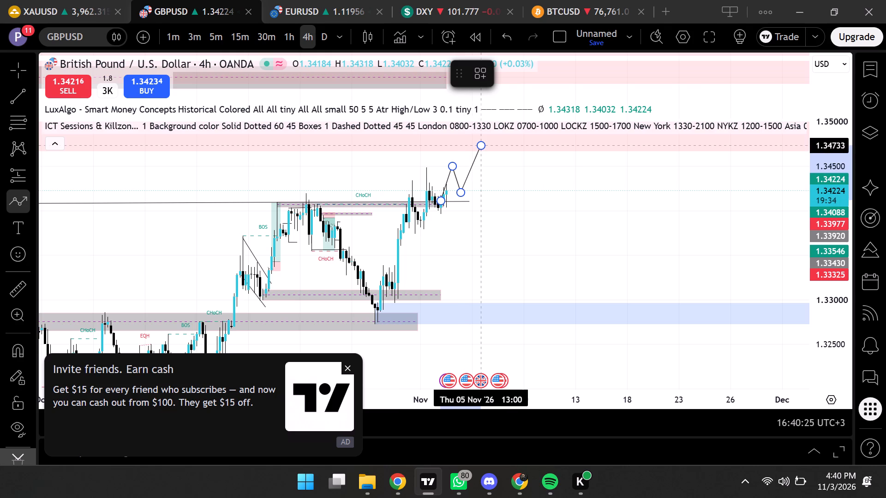
left_click(497, 181)
left_click_drag(497, 182, 515, 230)
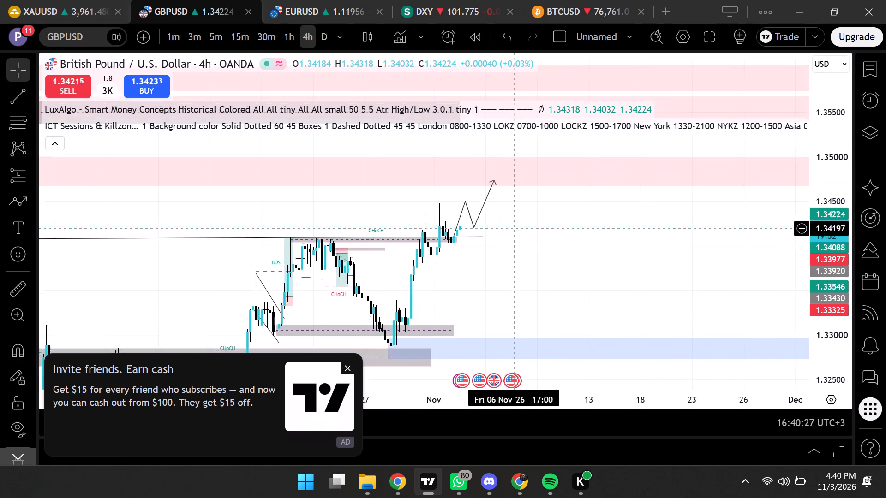
left_click_drag(515, 230, 516, 231)
scroll(516, 231, "down", 1)
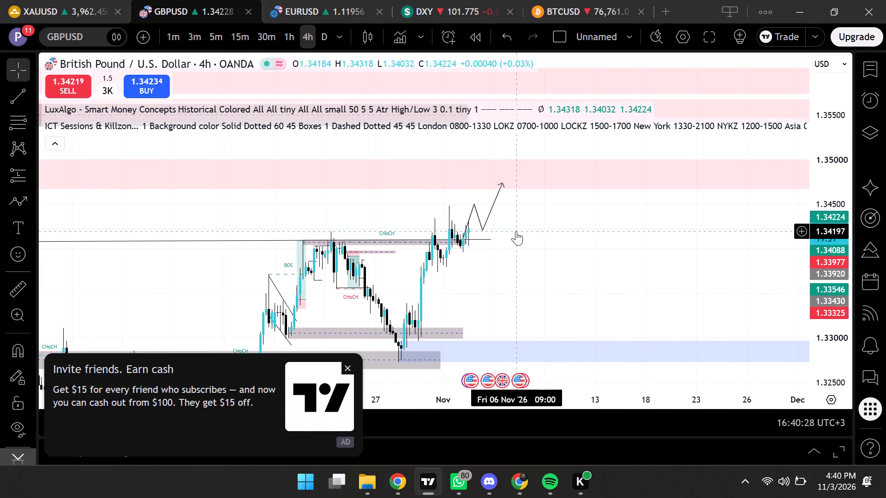